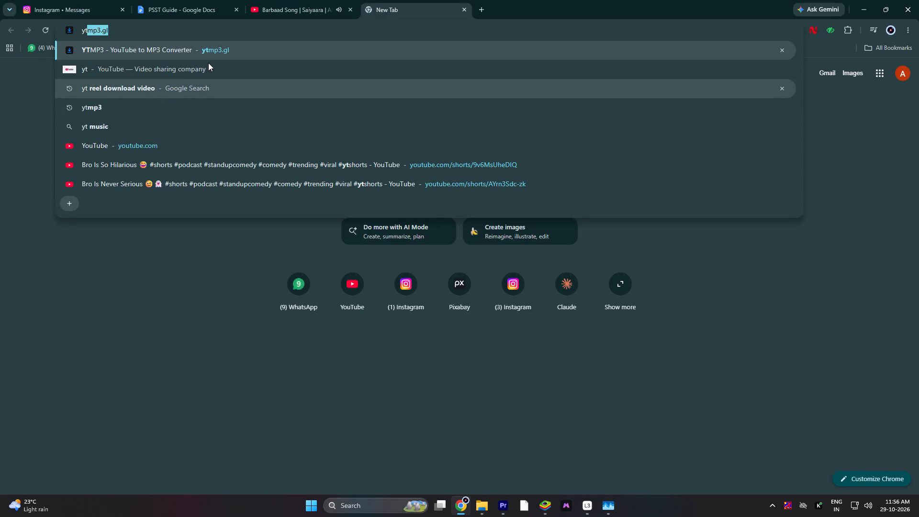
Run the suggested "instagram post download" search and open the FastDl Instagram Downloader site from the results.
key("BackSpace")
key("BackSpace")
key("BackSpace")
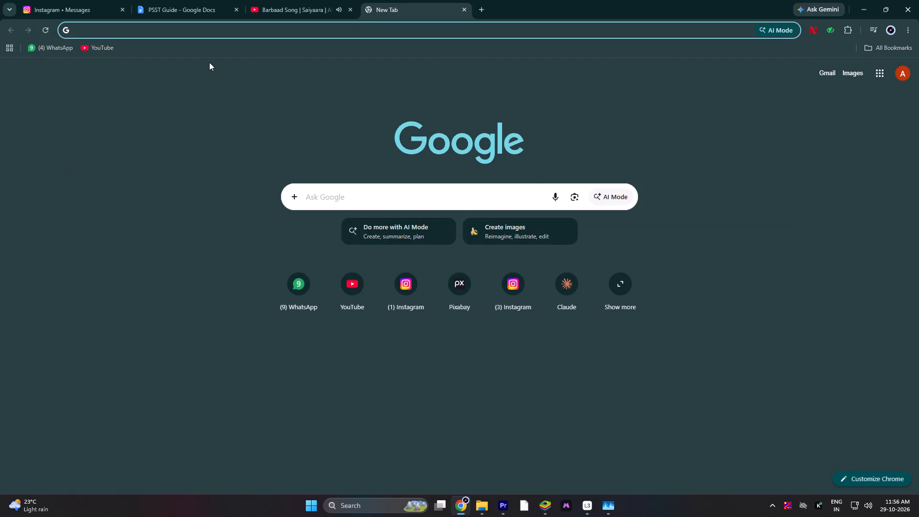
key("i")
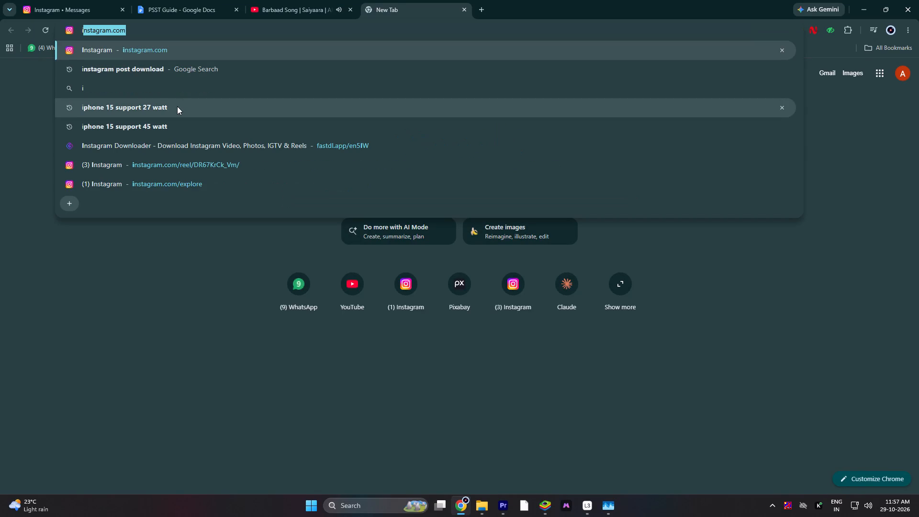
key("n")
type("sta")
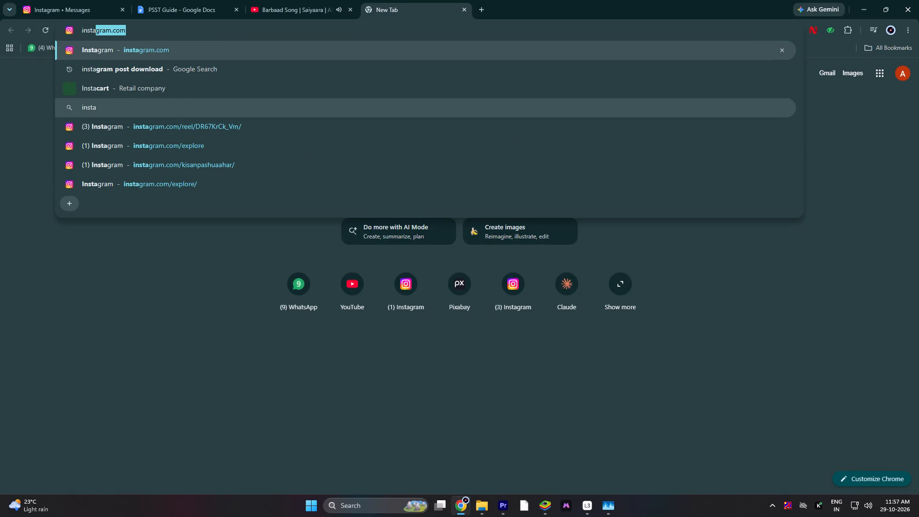
left_click(145, 73)
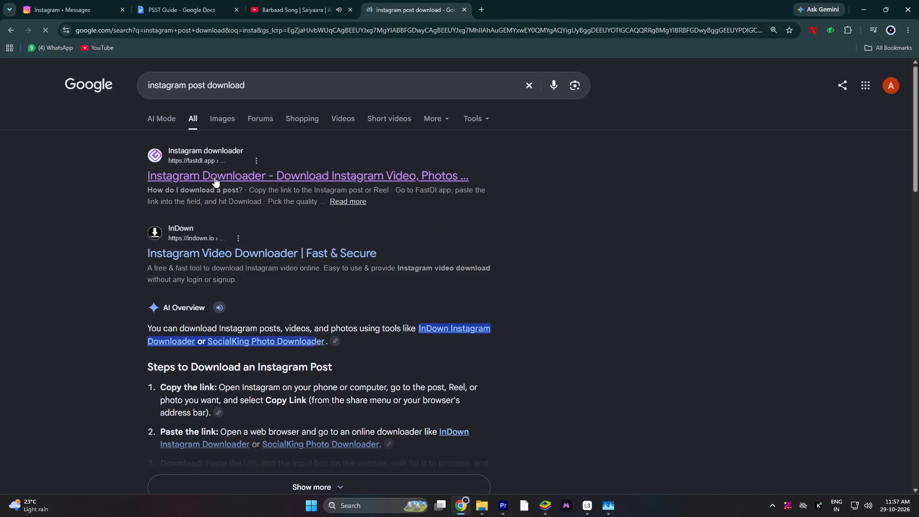
left_click(214, 177)
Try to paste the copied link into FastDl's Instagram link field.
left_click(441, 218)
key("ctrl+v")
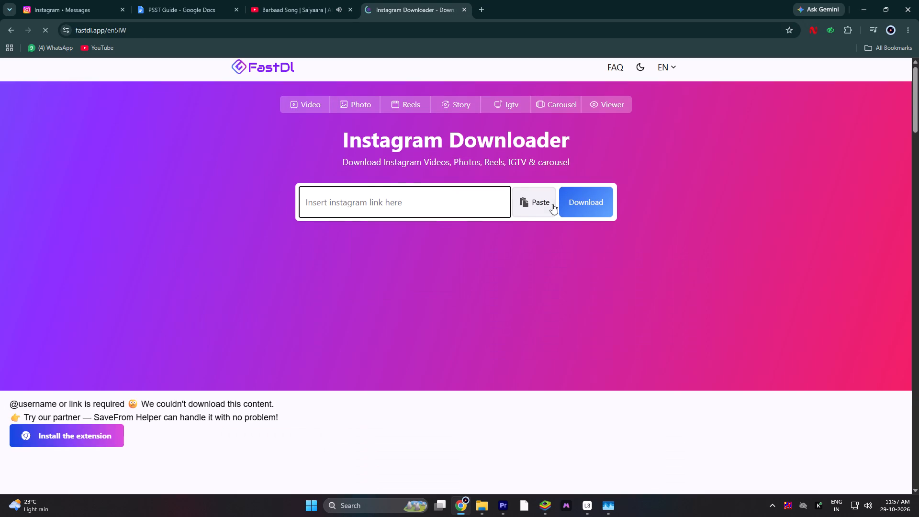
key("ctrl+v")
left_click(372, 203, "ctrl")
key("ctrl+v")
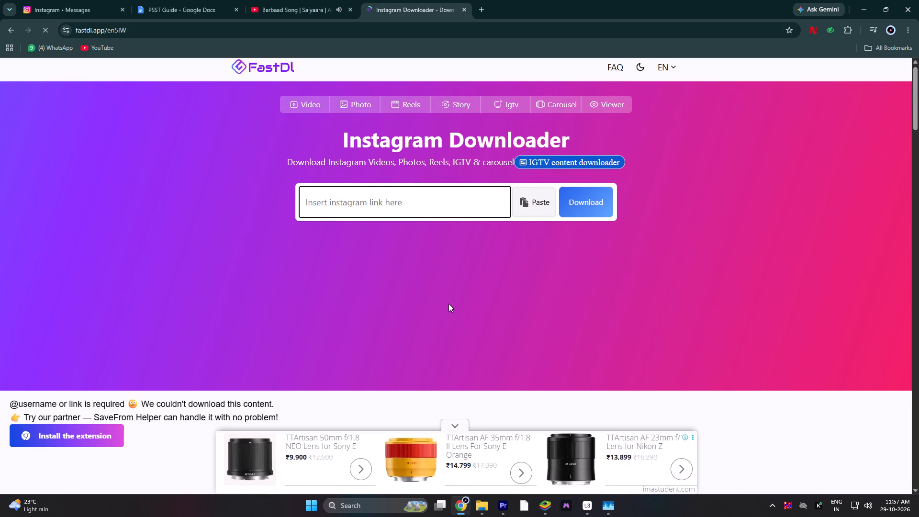
Switch to BlueStacks and send the kiranjewellers.in reel to only the edit_workz group chat.
left_click(545, 510)
left_click(598, 329)
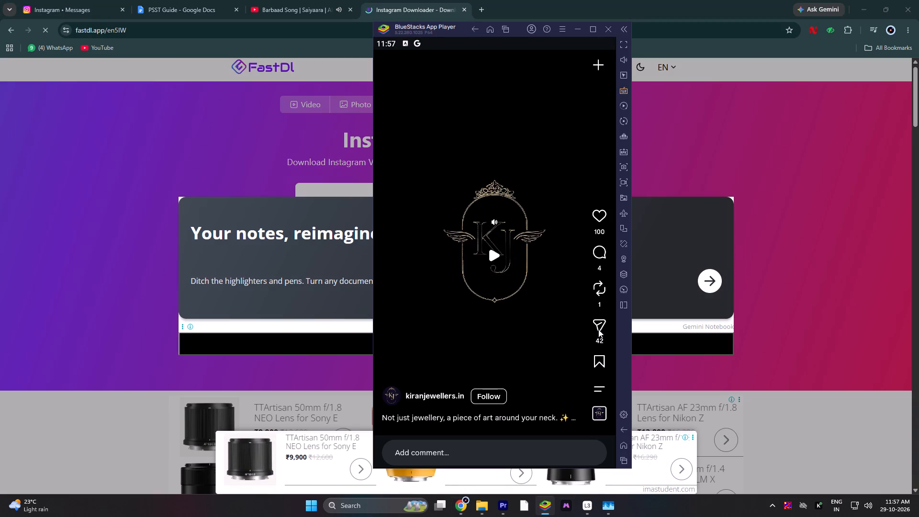
left_click(599, 323)
left_click(587, 344)
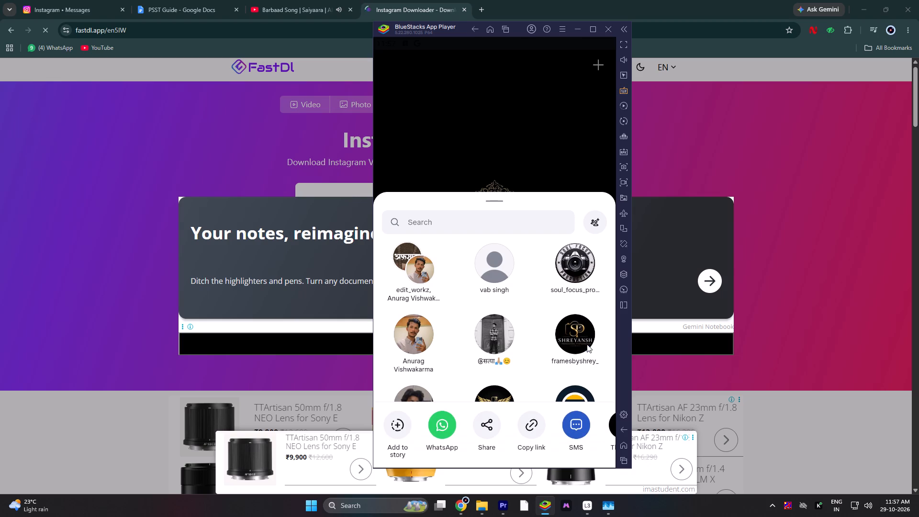
left_click(574, 274)
left_click(498, 256)
left_click(498, 256)
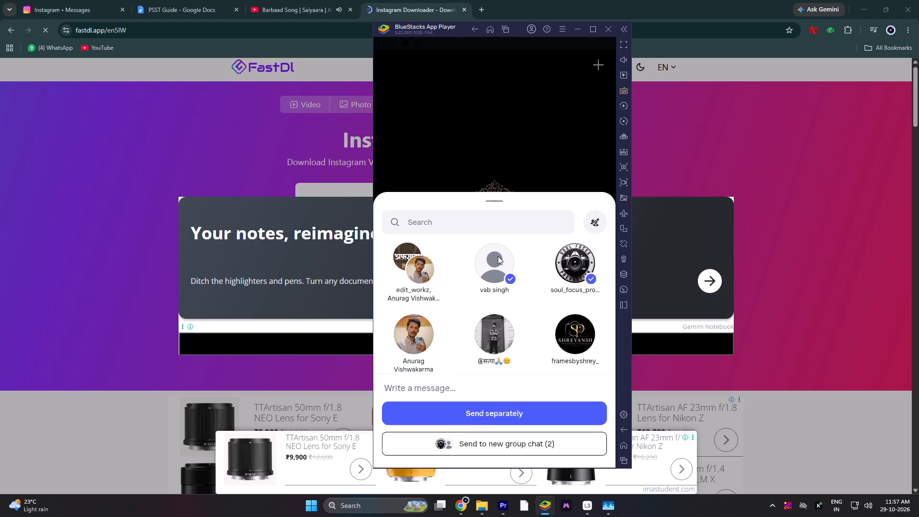
left_click(399, 273)
left_click(563, 271)
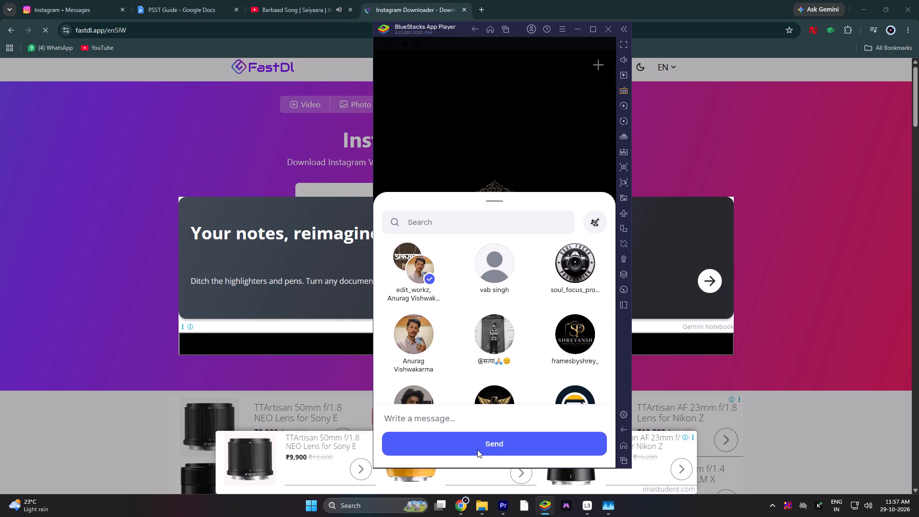
left_click(480, 446)
Copy the link of the kiranjewellers.in reel from its sharing options.
left_click(594, 326)
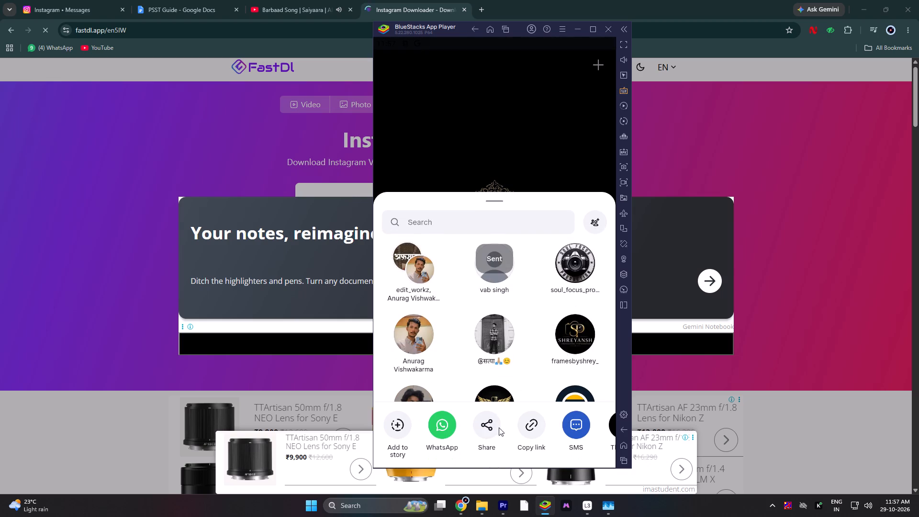
left_click(529, 426)
Return to Chrome and submit the copied reel link to the FastDl downloader.
left_click(68, 225)
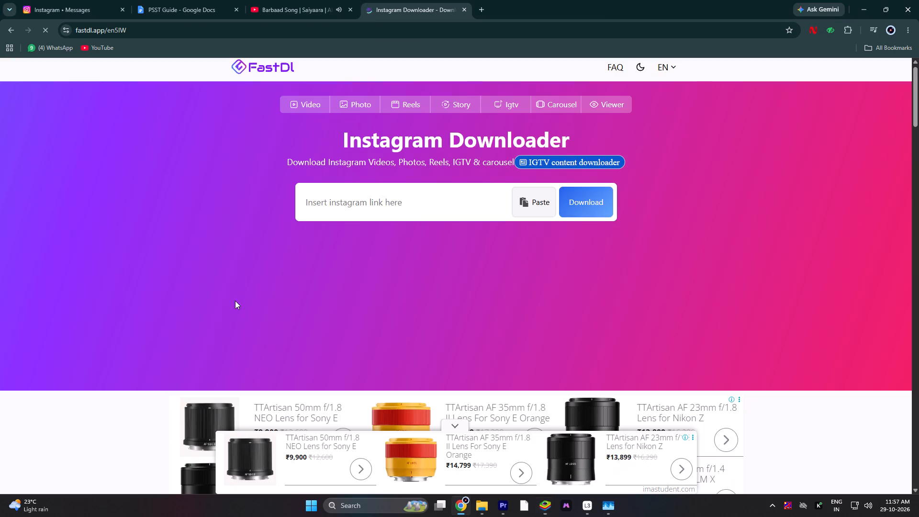
left_click(384, 211)
key("ctrl+v")
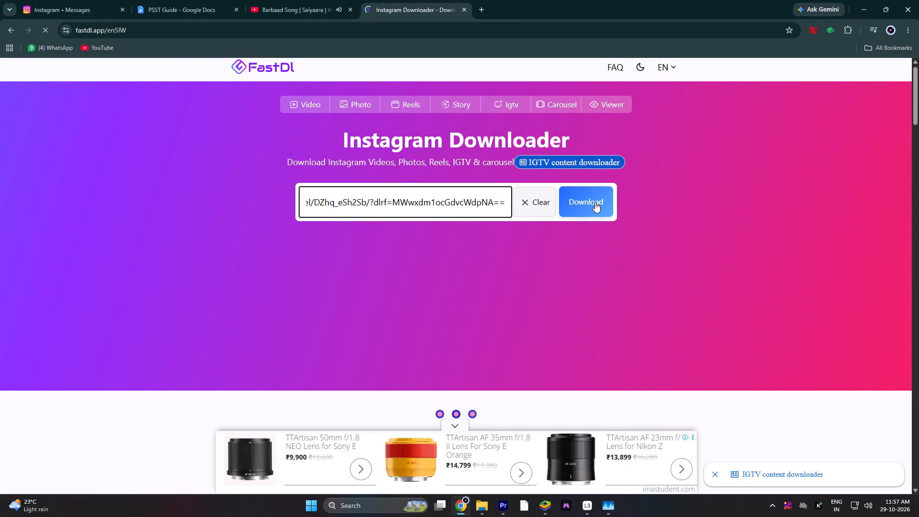
left_click(595, 202)
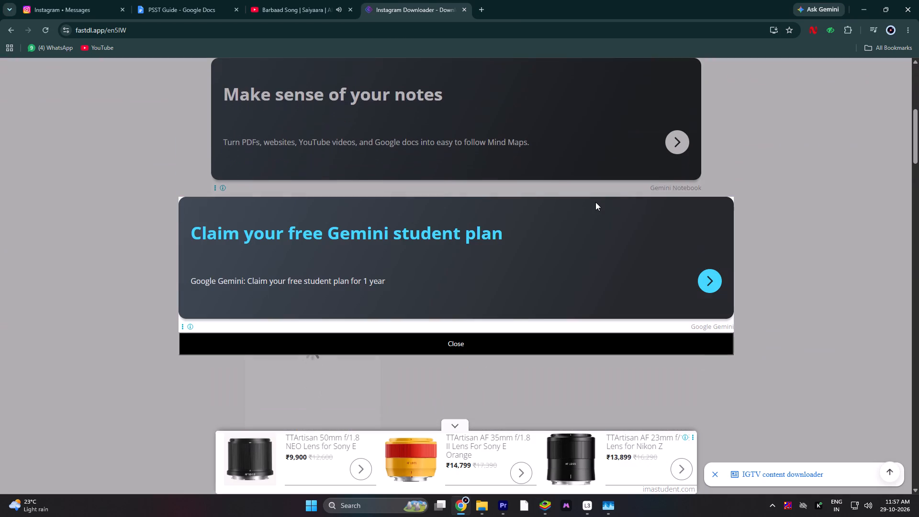
Dismiss the adverts and save the retrieved reel as an MP4 on the Desktop under the suggested file name.
left_click(462, 347)
scroll(371, 319, "down", 3)
left_click(448, 368)
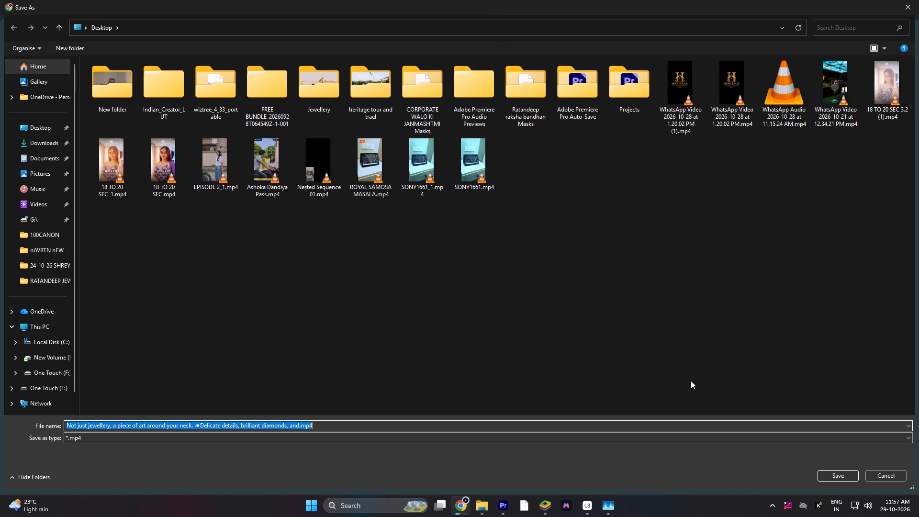
left_click(842, 477)
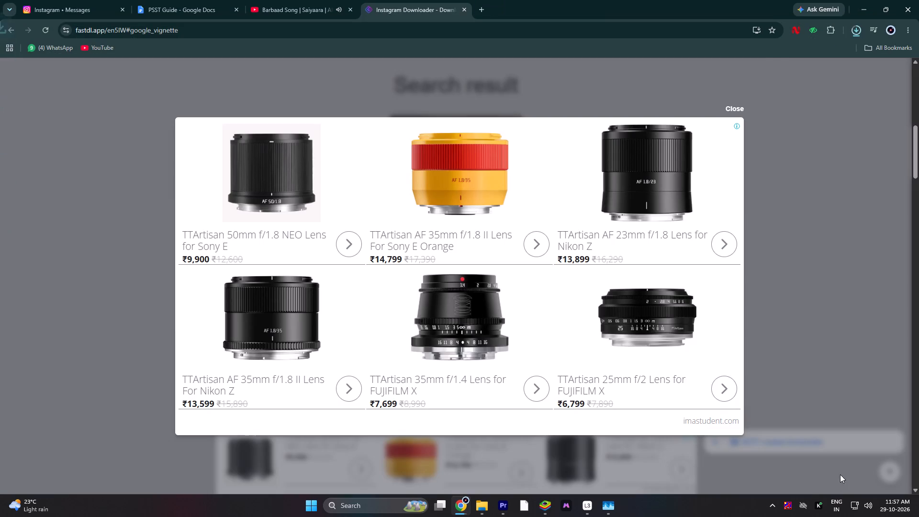
left_click(728, 108)
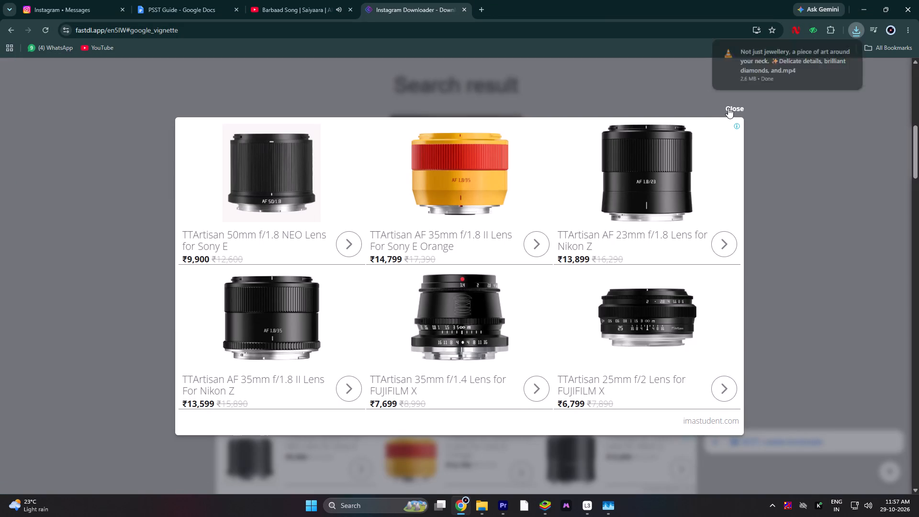
Switch to the open PSST Guide document.
left_click(202, 0)
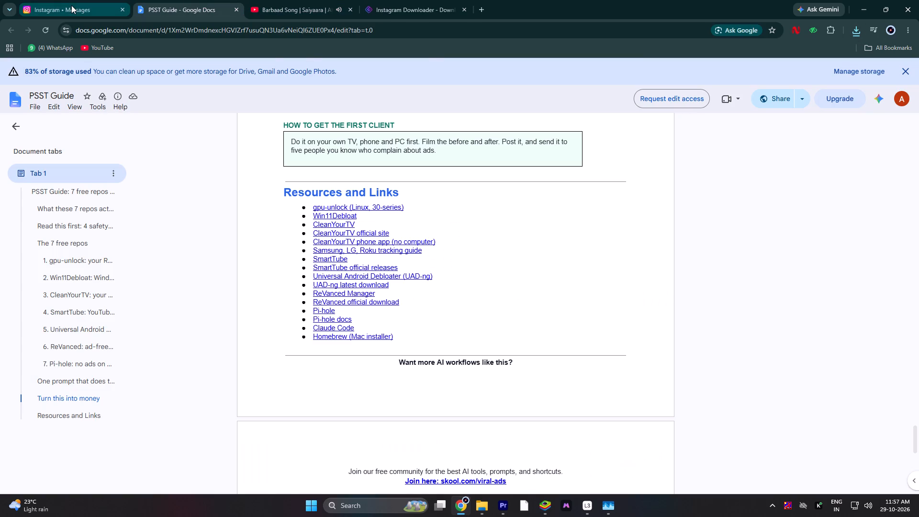
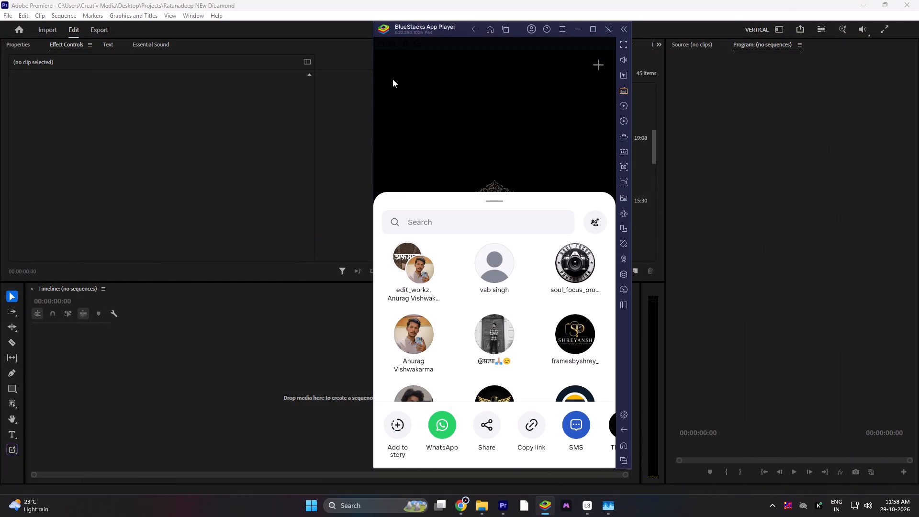
Close the sharing sheet over the kiranjewellers.in reel.
left_click(392, 79)
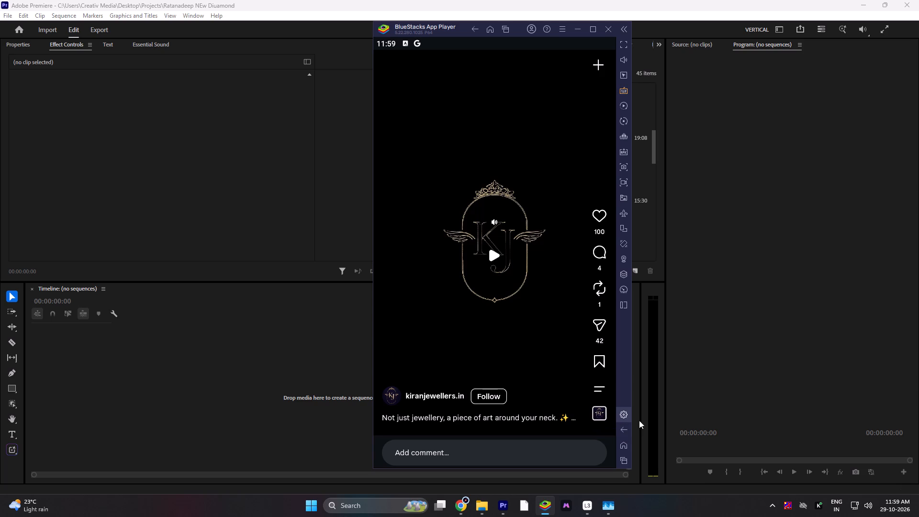
scroll(639, 420, "down", 3)
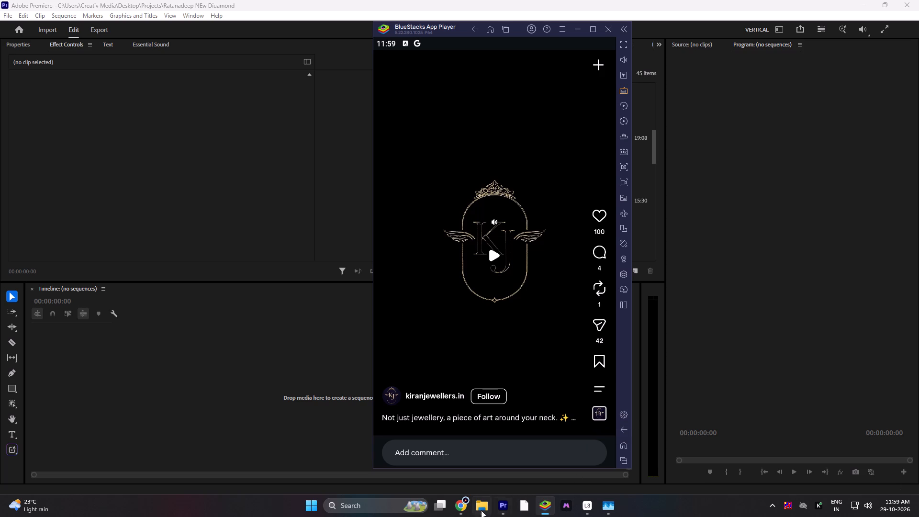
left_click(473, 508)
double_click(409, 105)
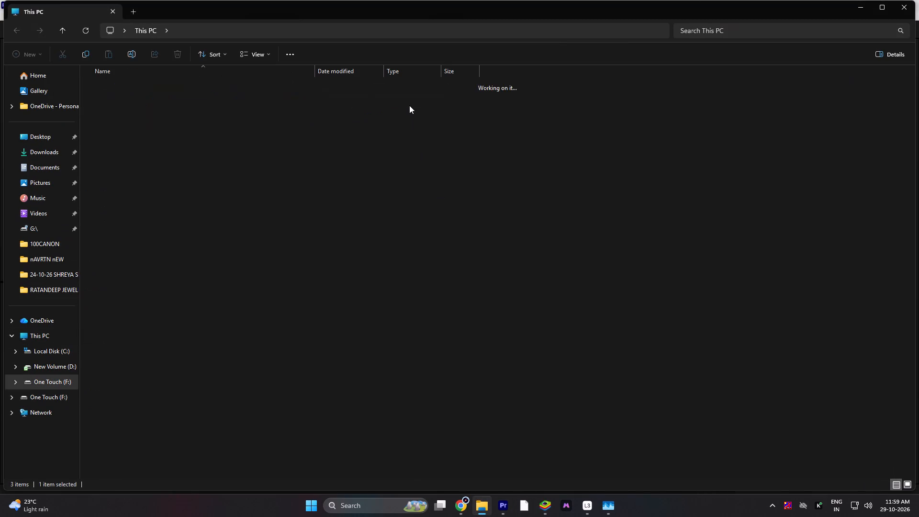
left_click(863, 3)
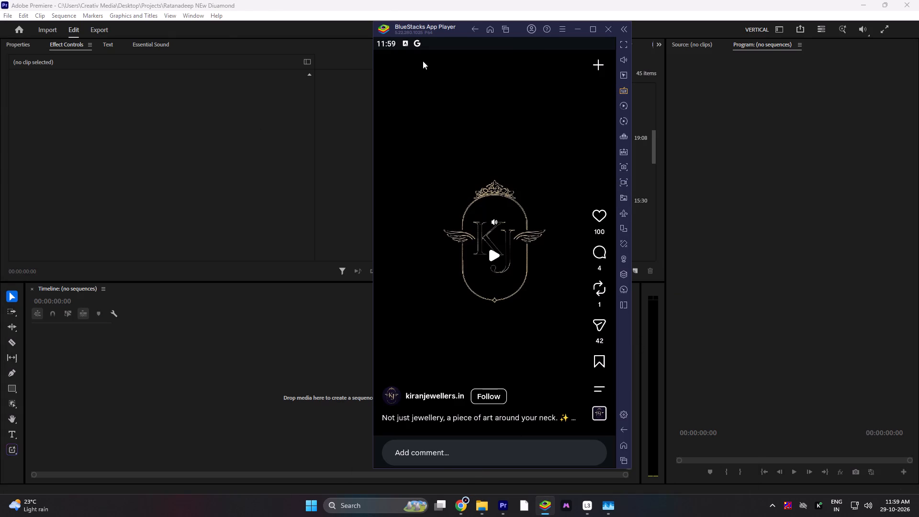
Switch to Chrome and import the downloaded "Not just jewellery" MP4 from its recent downloads into Premiere's 24-10-26 SHREYA SHOOT bin.
left_click(468, 505)
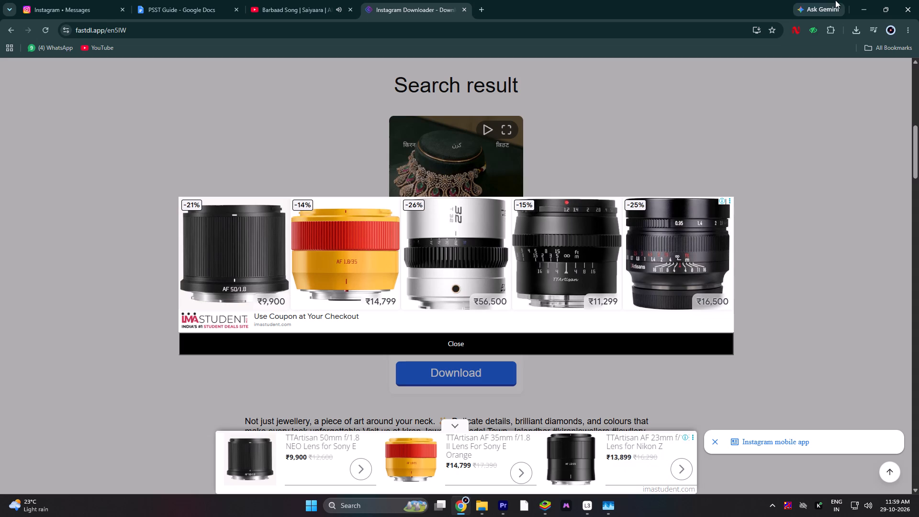
left_click(854, 36)
left_click_drag(764, 82, 414, 455)
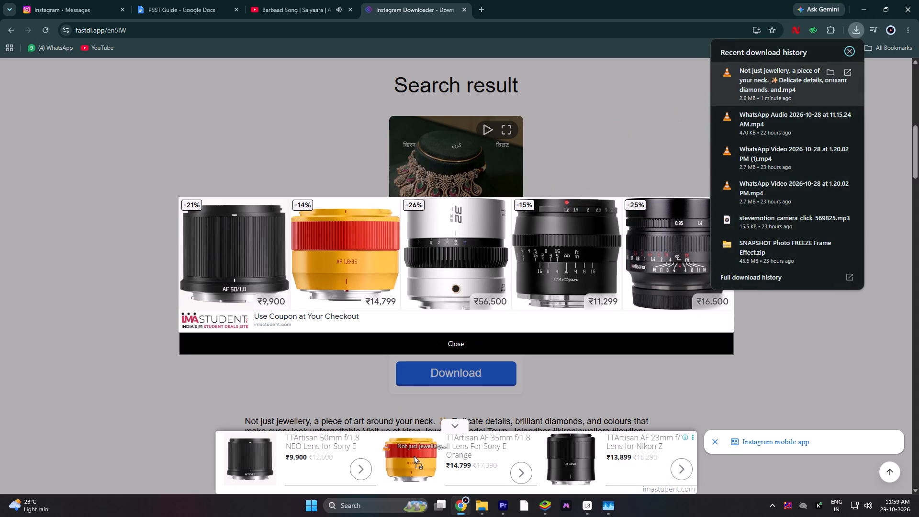
left_click_drag(414, 455, 181, 318)
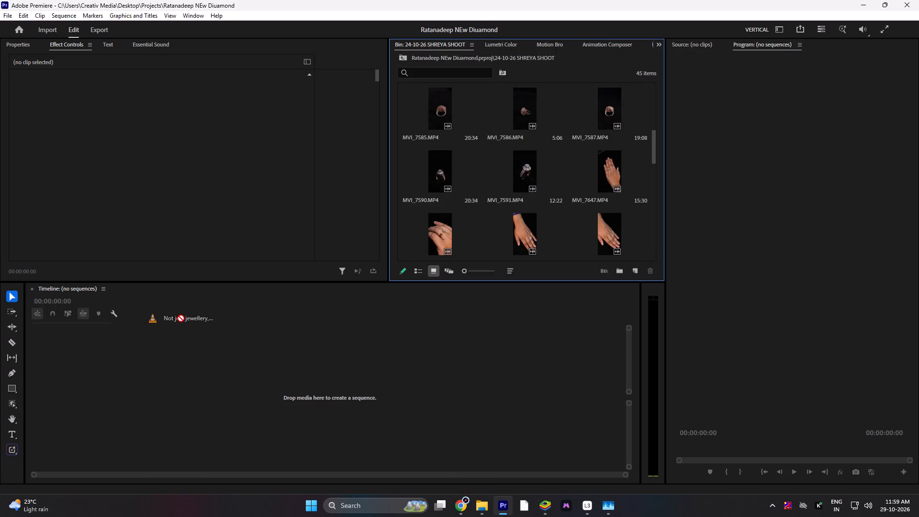
left_click_drag(181, 318, 472, 169)
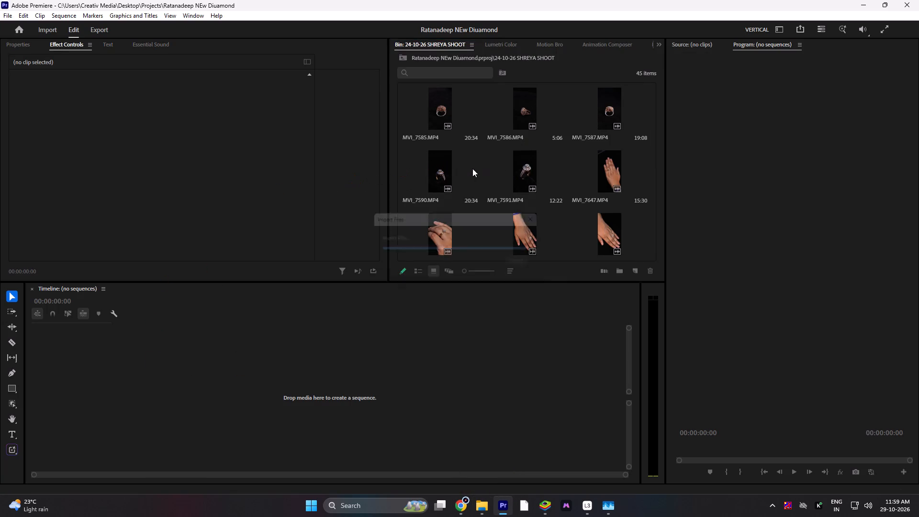
Find the imported "Not just jewellery" clip in the bin and create a new sequence from it in the empty timeline.
scroll(545, 209, "down", 4)
scroll(545, 209, "up", 9)
scroll(545, 209, "down", 3)
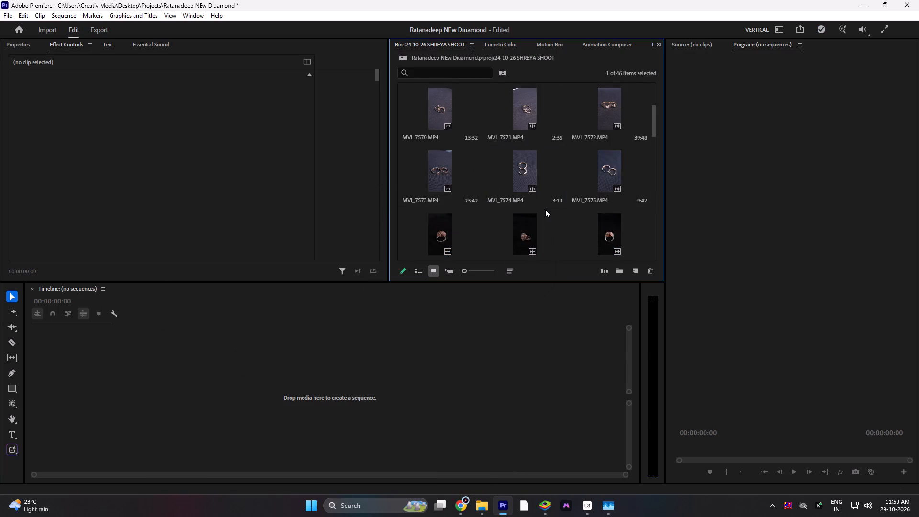
scroll(545, 209, "down", 5)
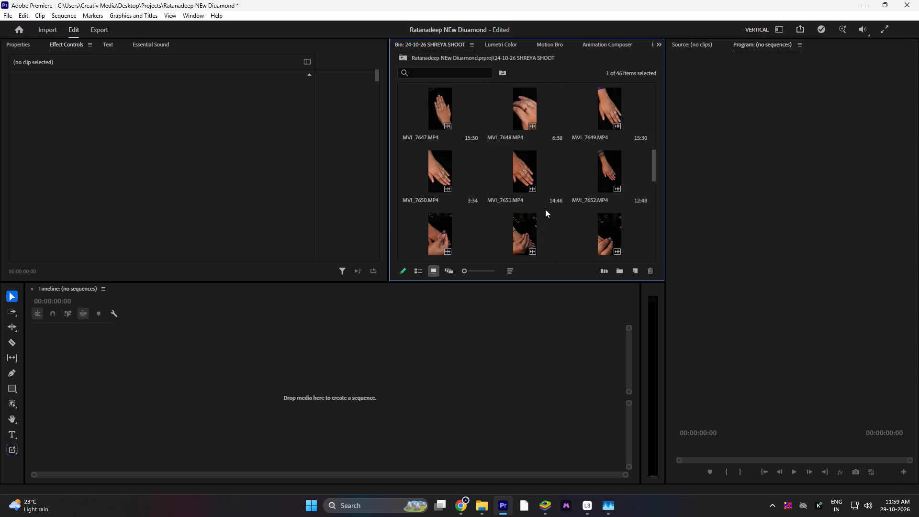
scroll(545, 209, "down", 9)
scroll(545, 209, "up", 6)
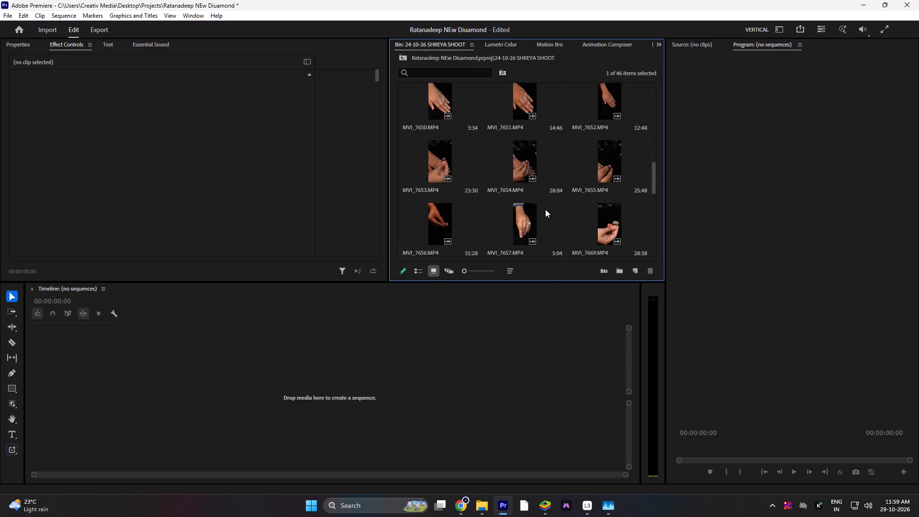
scroll(545, 209, "up", 11)
scroll(545, 209, "down", 2)
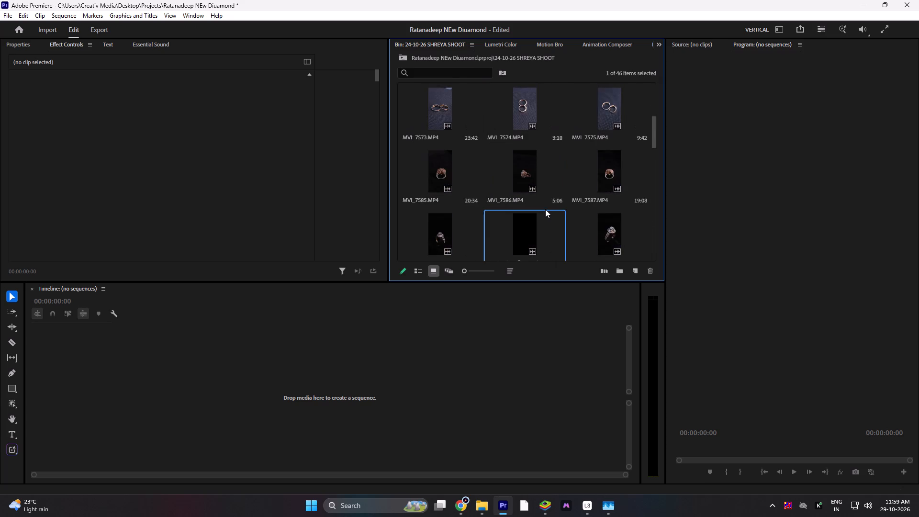
scroll(545, 209, "down", 3)
left_click_drag(519, 101, 189, 406)
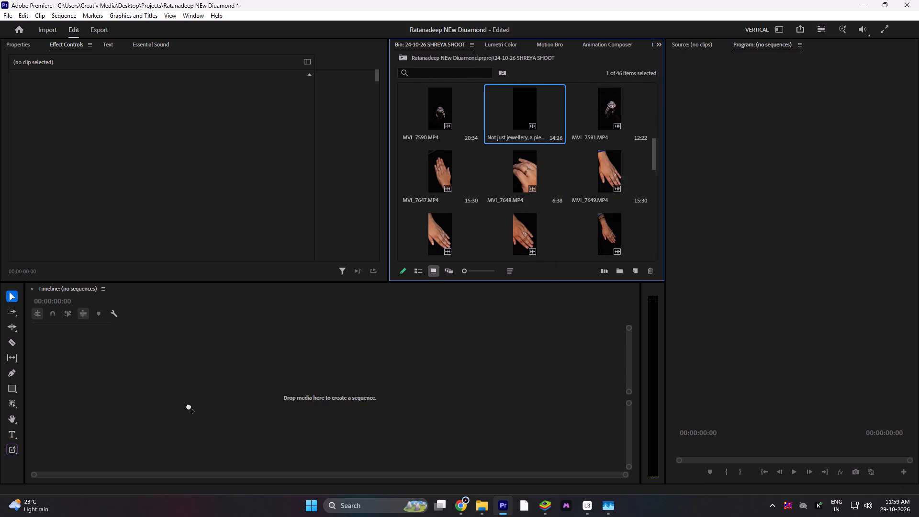
left_click_drag(189, 406, 187, 406)
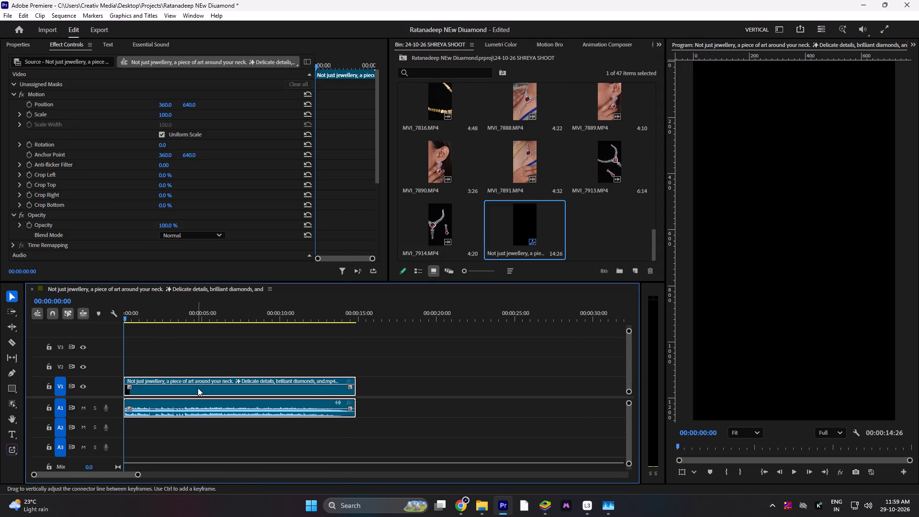
Run Scene Edit Detection on the reel clip in the timeline, applying a cut at each detected cut point.
right_click(198, 388)
left_click(242, 292)
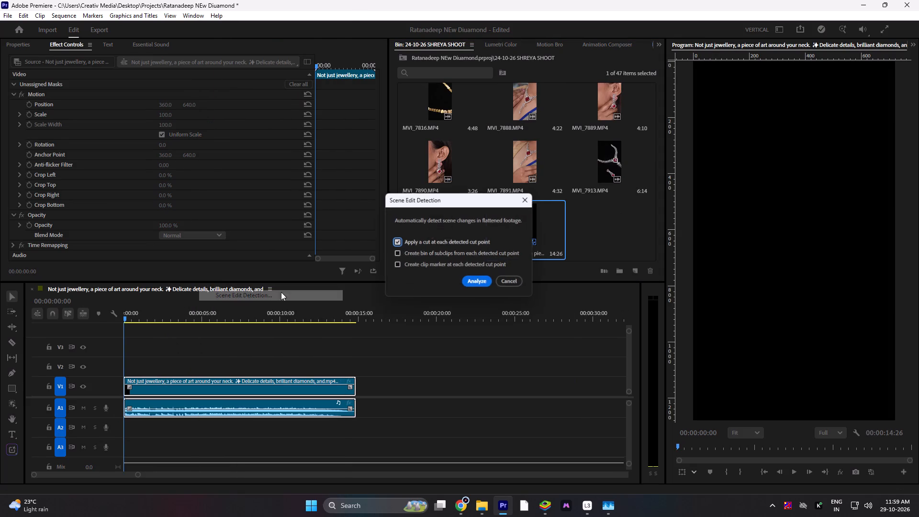
left_click(485, 286)
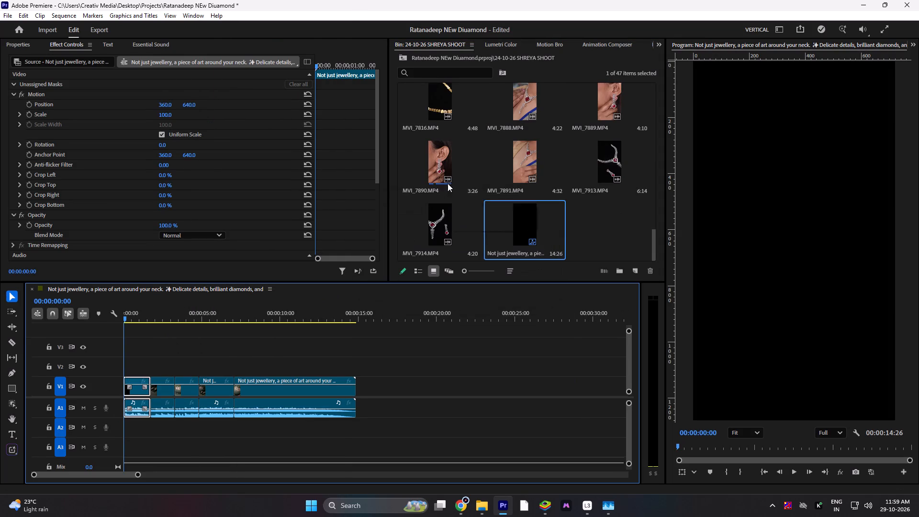
Play the opening second or so of the reel sequence to review its first shot.
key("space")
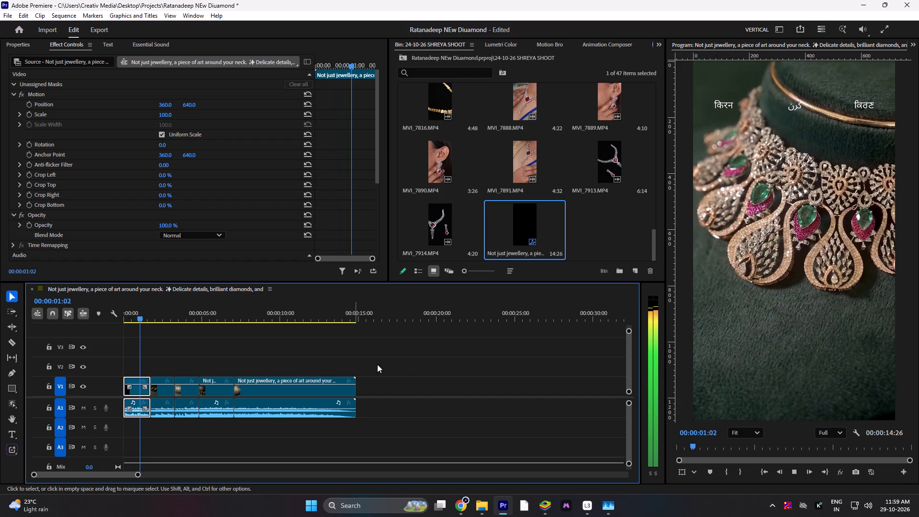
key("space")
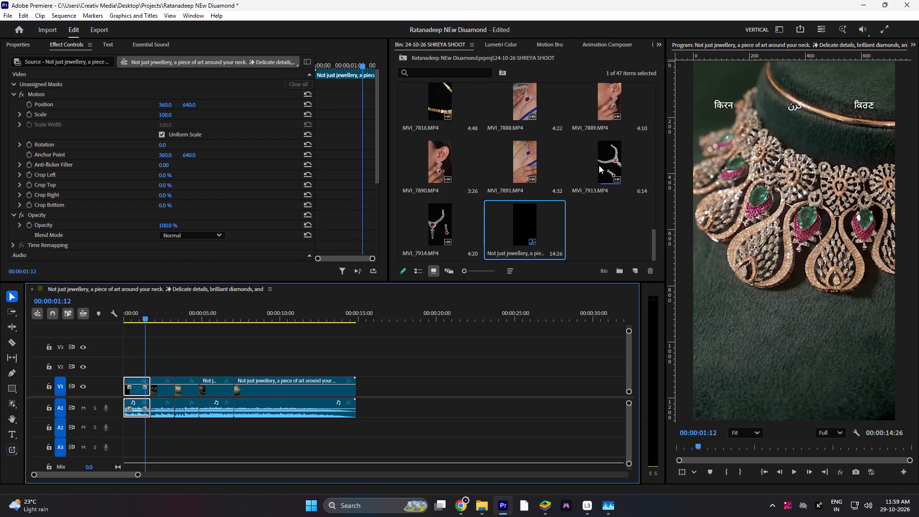
Open the MVI_7913.MP4 necklace clip in the Source monitor and play it.
double_click(599, 165)
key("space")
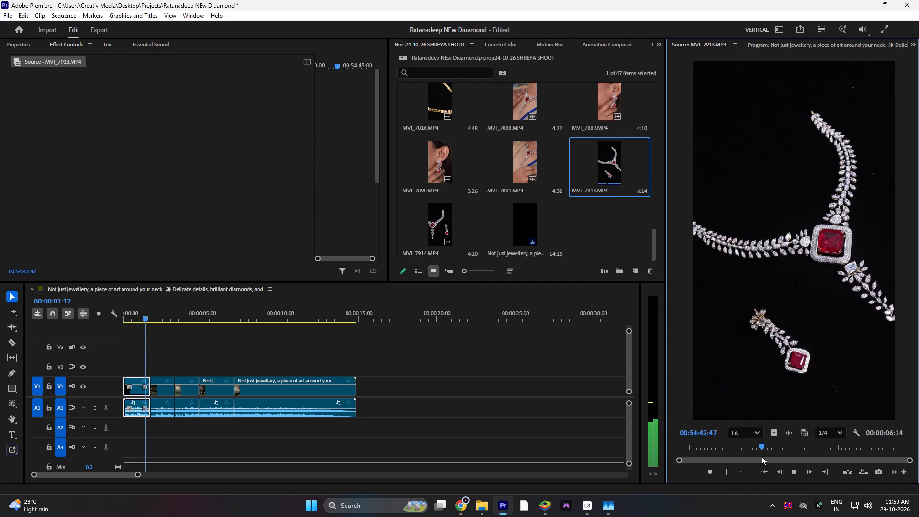
Mark an In point at about 00:54:42 in source clip MVI_7913.MP4 and preview the shot from there.
key("space")
left_click_drag(775, 443, 760, 447)
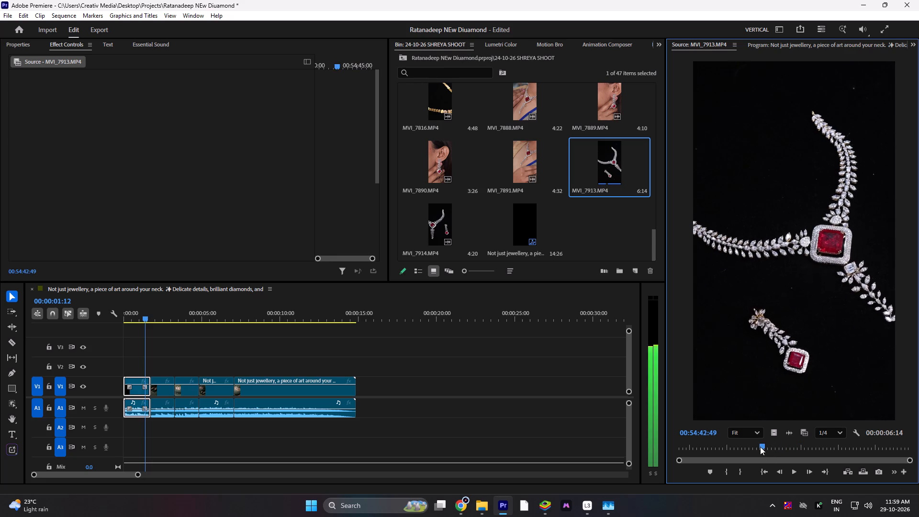
left_click_drag(760, 447, 747, 449)
left_click(724, 472)
key("space")
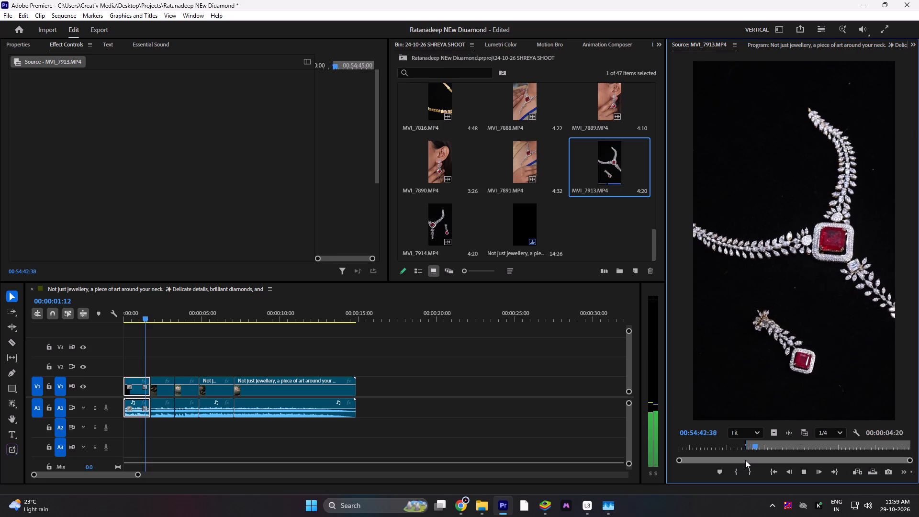
key("space")
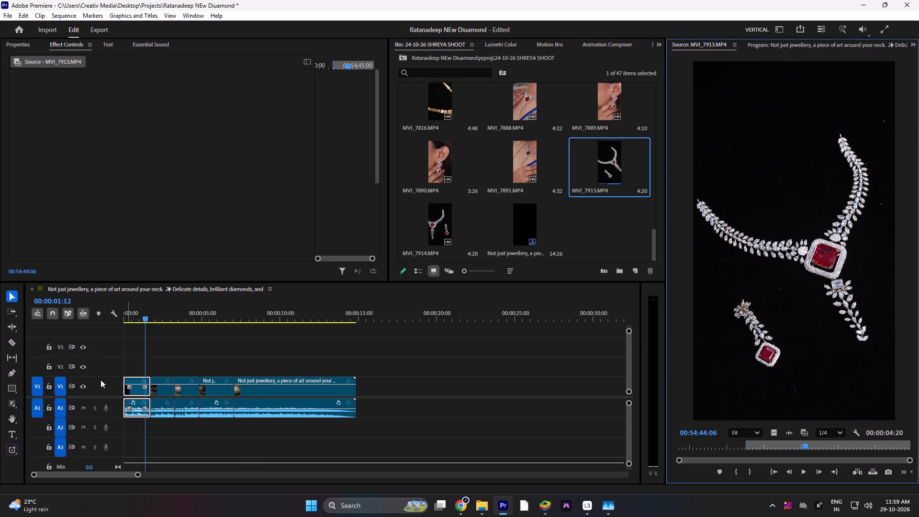
Replace the first clip on V1 with the marked MVI_7913.MP4 shot and play it from the sequence start.
left_click(138, 393)
key("e")
left_click_drag(146, 315, 105, 319)
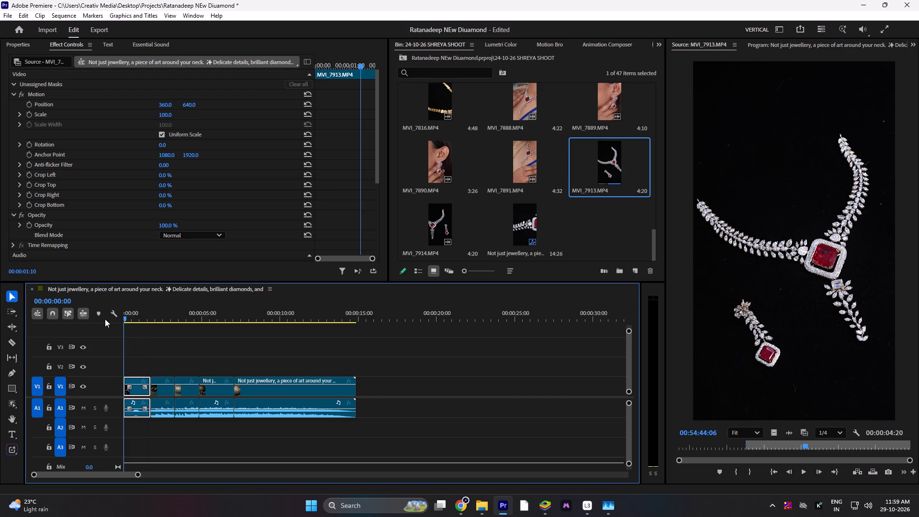
left_click_drag(105, 319, 103, 319)
key("space")
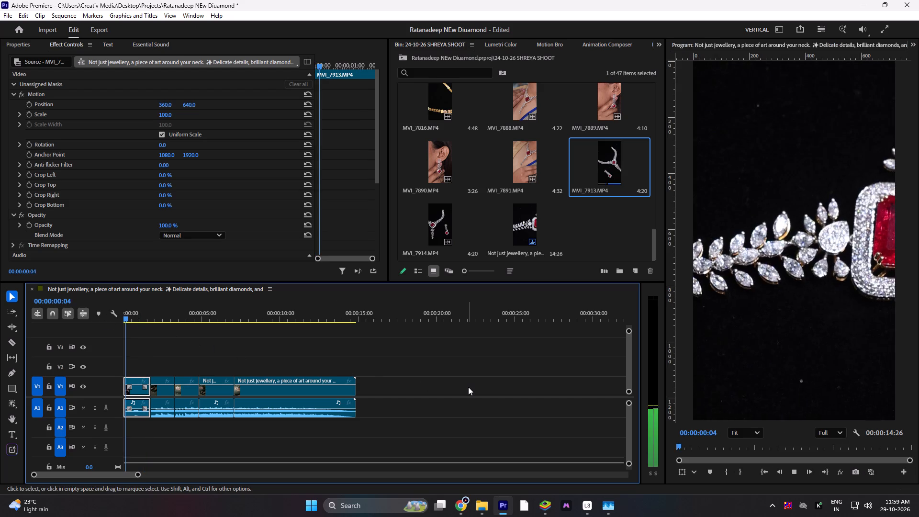
key("space")
Scale the first clip on V1 to fit the frame and play back the opening of the sequence.
type("f")
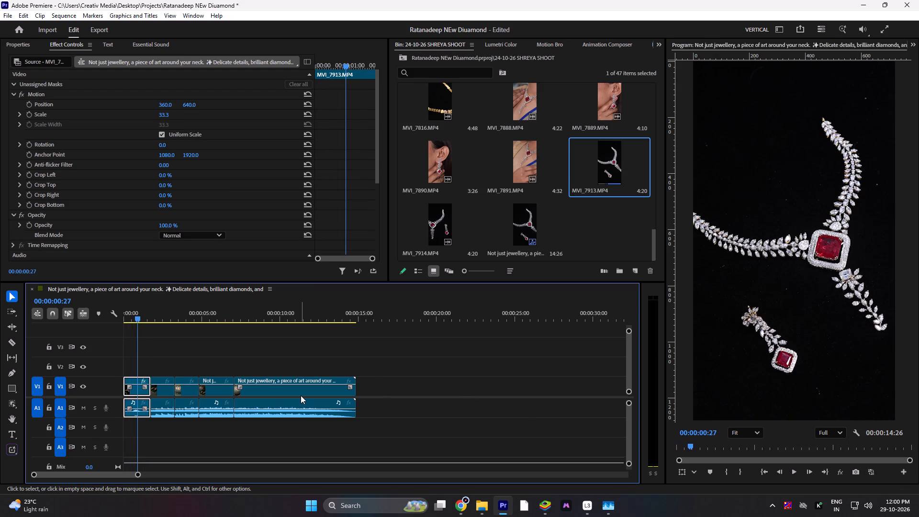
key("space")
left_click_drag(134, 316, 13, 316)
key("space")
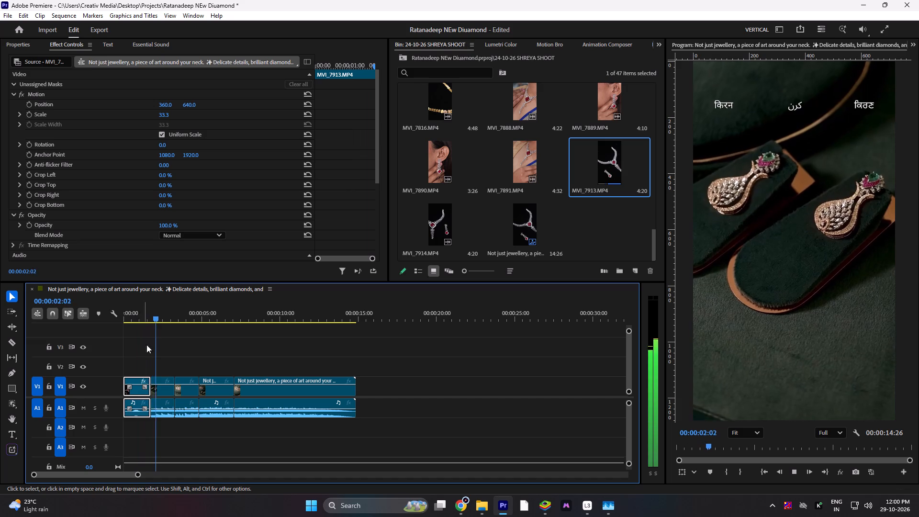
key("space")
Set the first V1 clip's speed to 65%, choose a time interpolation method, and play back the opening.
left_click_drag(155, 313, 129, 316)
right_click(135, 394)
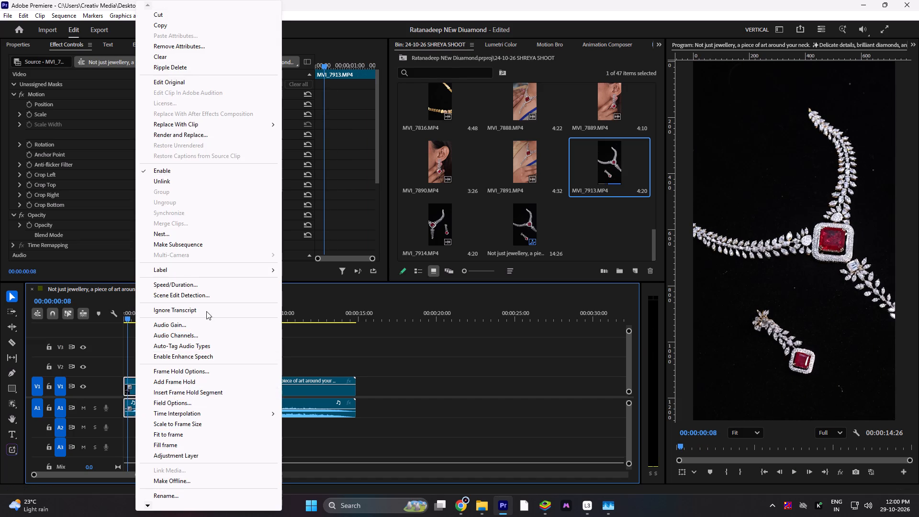
left_click(188, 283)
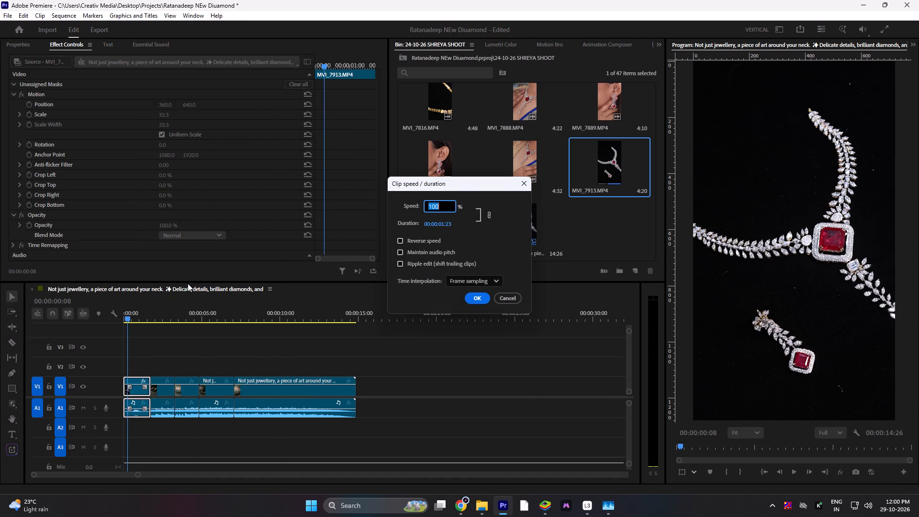
type("60")
key("BackSpace")
type("54")
key("BackSpace")
left_click(499, 282)
left_click(482, 317)
left_click(477, 298)
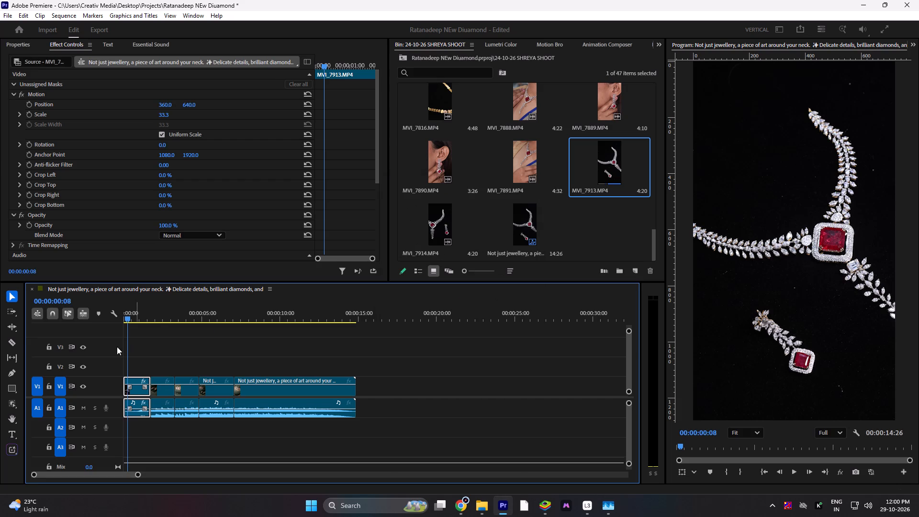
left_click_drag(145, 317, 81, 321)
key("space")
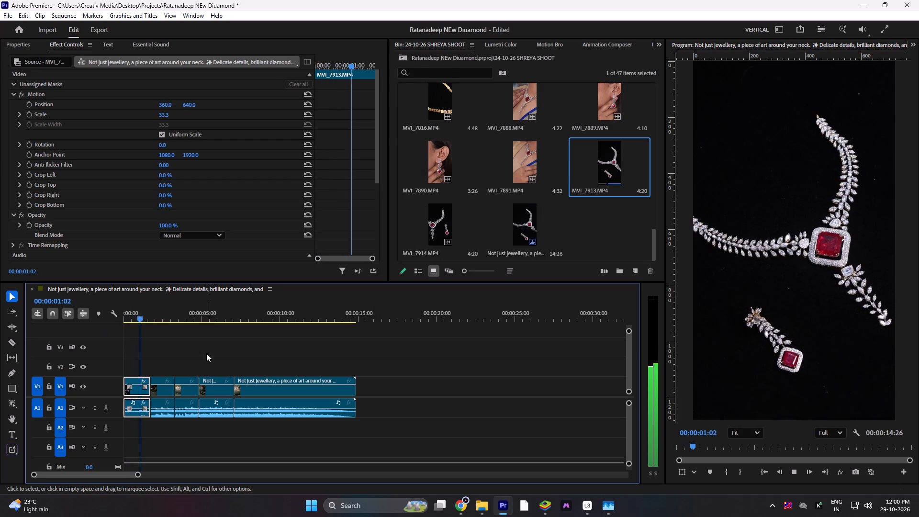
key("space")
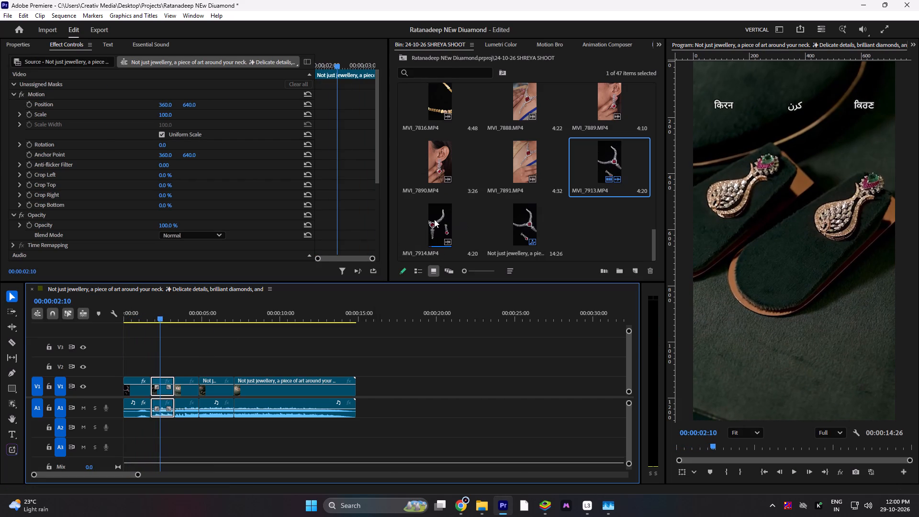
Browse the footage thumbnails in the 24-10-26 SHREYA SHOOT bin for a shot to use for the next clip.
scroll(463, 156, "up", 1)
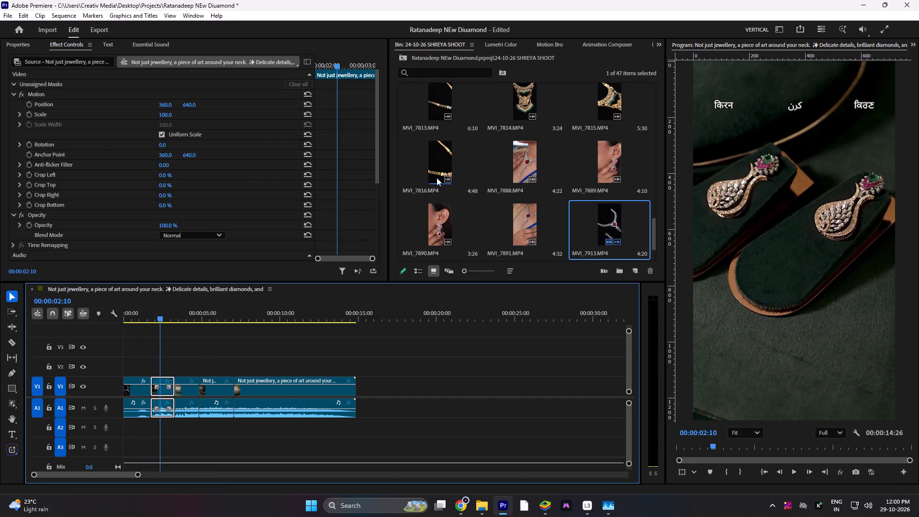
scroll(468, 165, "up", 5)
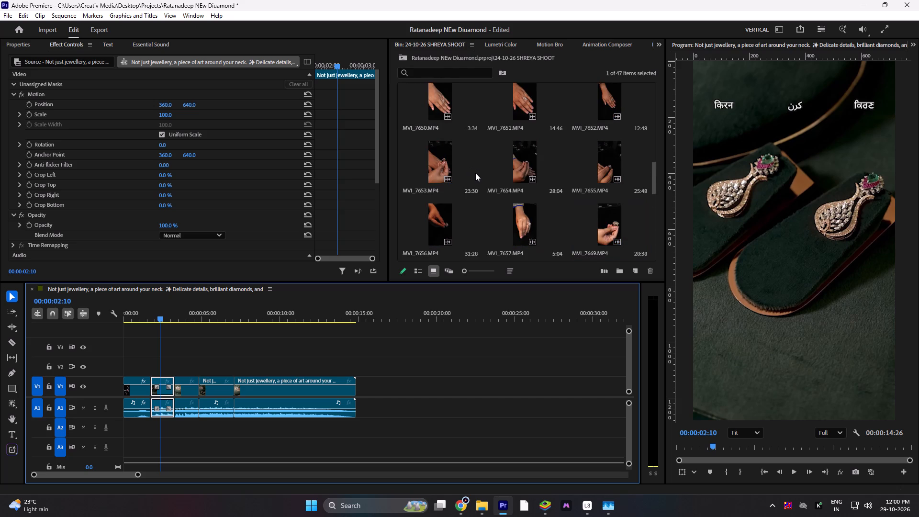
scroll(475, 173, "down", 2)
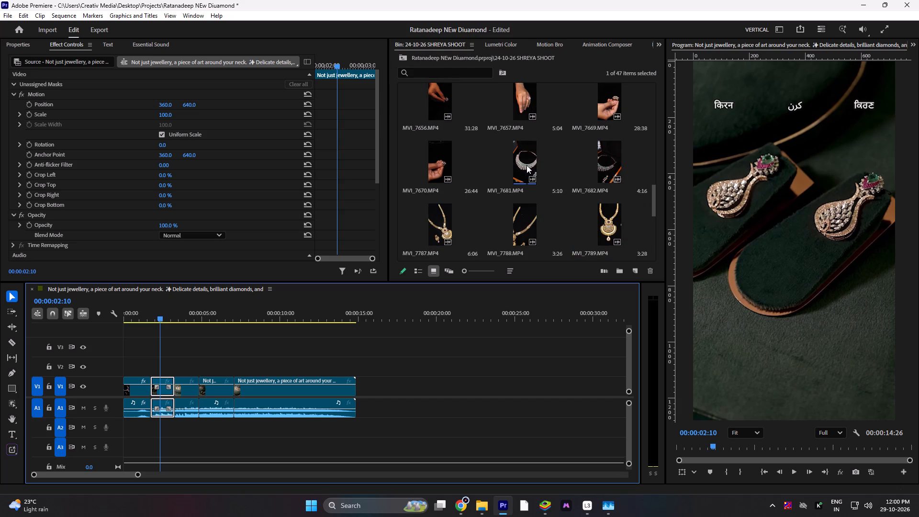
scroll(544, 148, "up", 1)
scroll(459, 148, "up", 1)
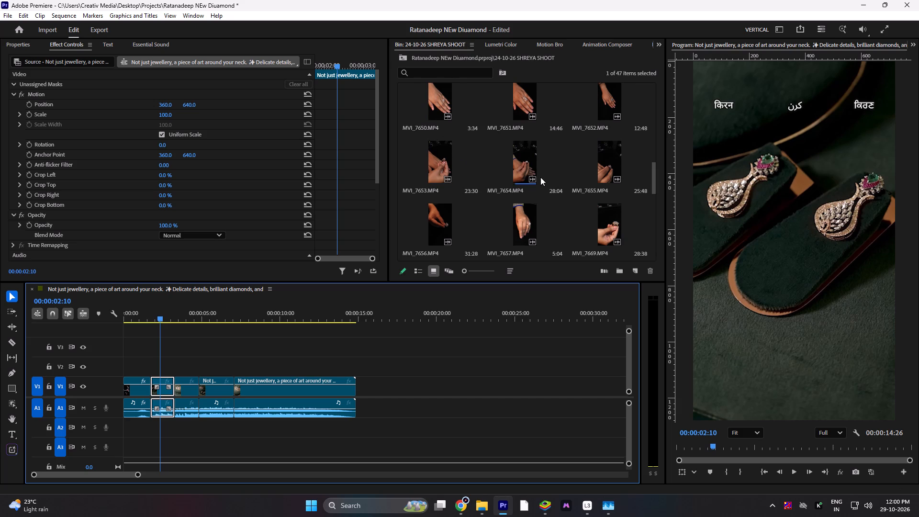
scroll(546, 180, "down", 5)
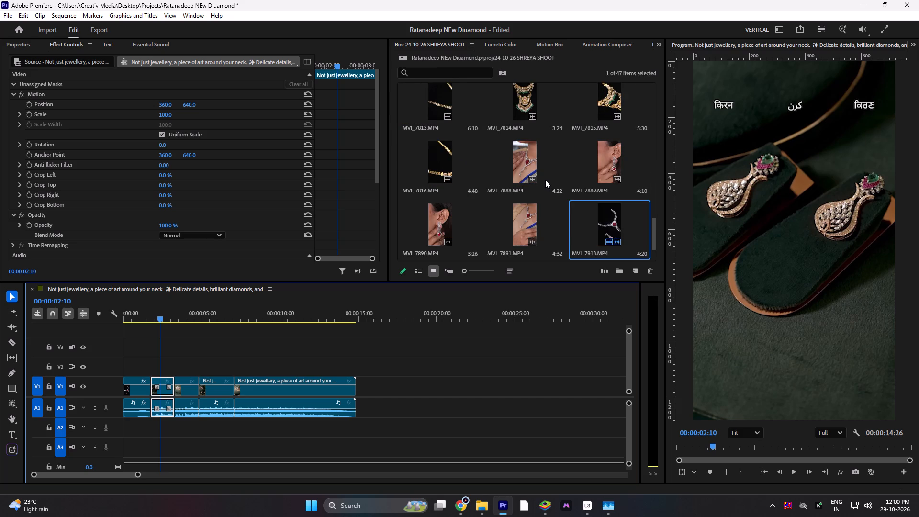
scroll(546, 180, "down", 2)
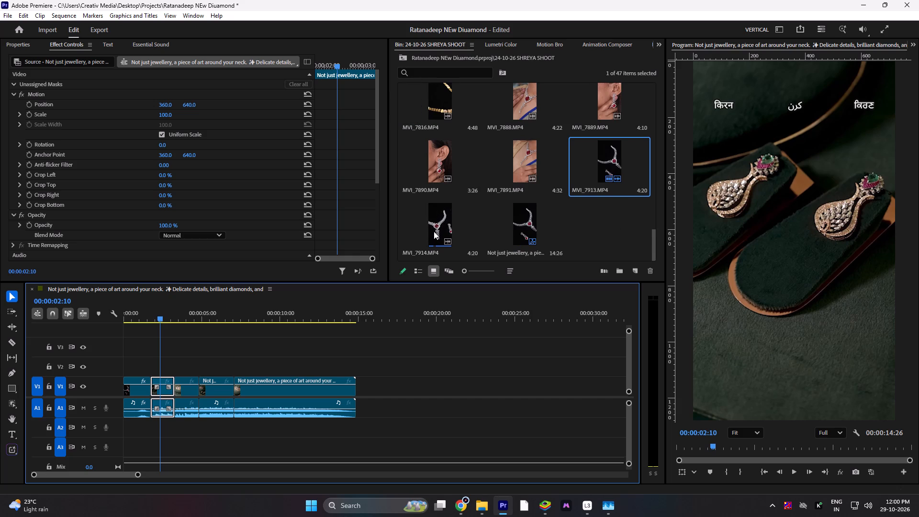
Scrub through the sequence's remaining jewellery shots, ending at the start of the second clip.
left_click_drag(158, 320, 197, 320)
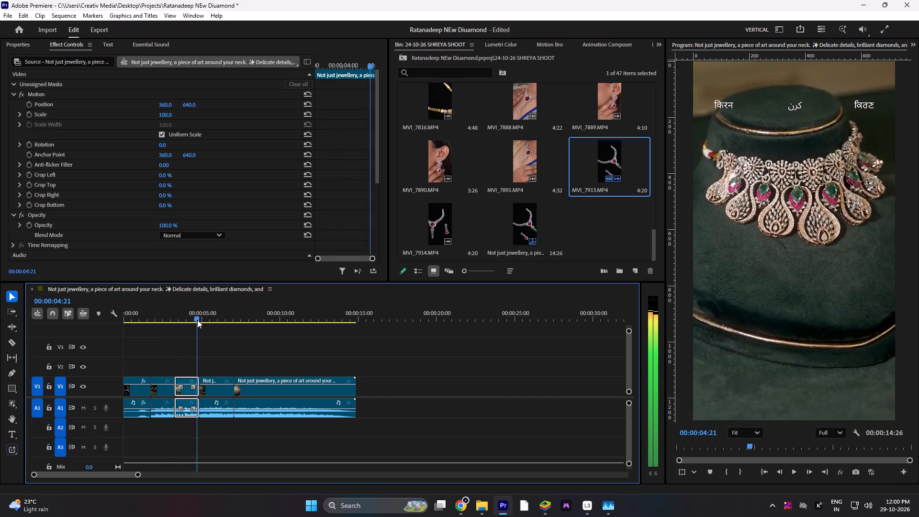
left_click_drag(197, 320, 195, 319)
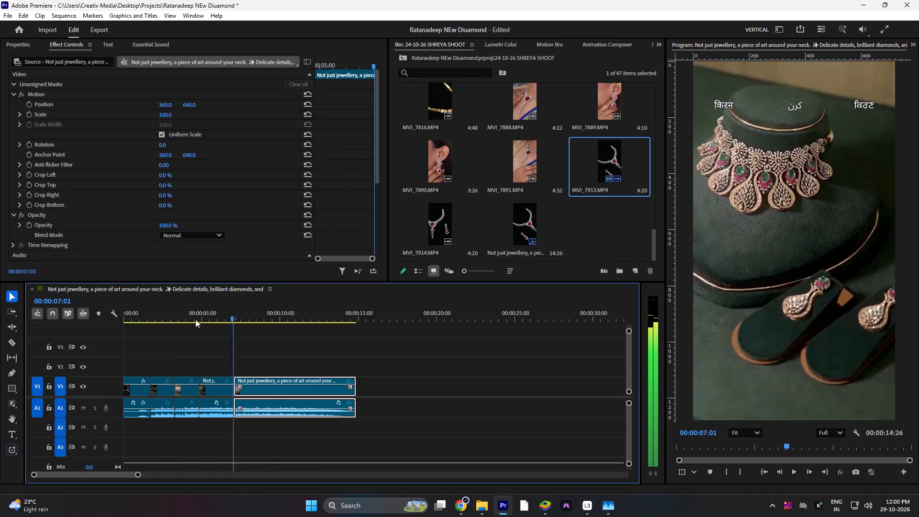
left_click_drag(195, 319, 153, 316)
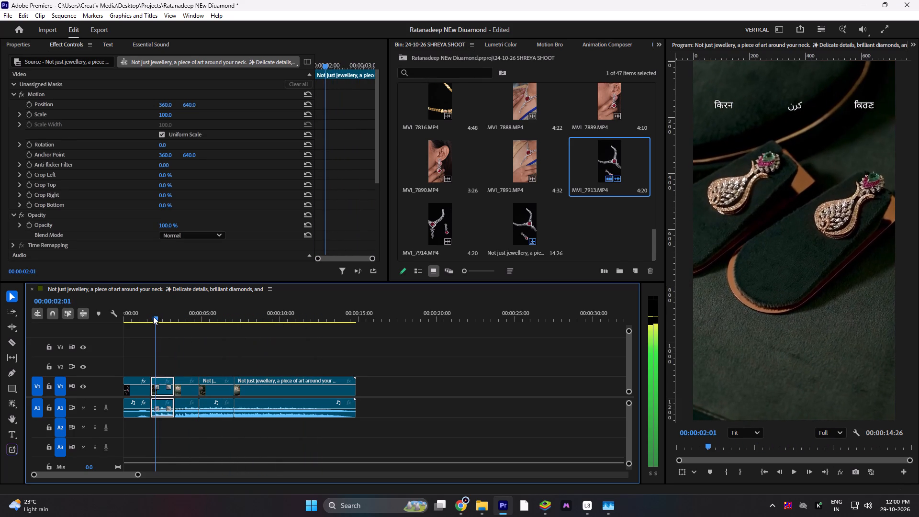
left_click_drag(153, 316, 156, 312)
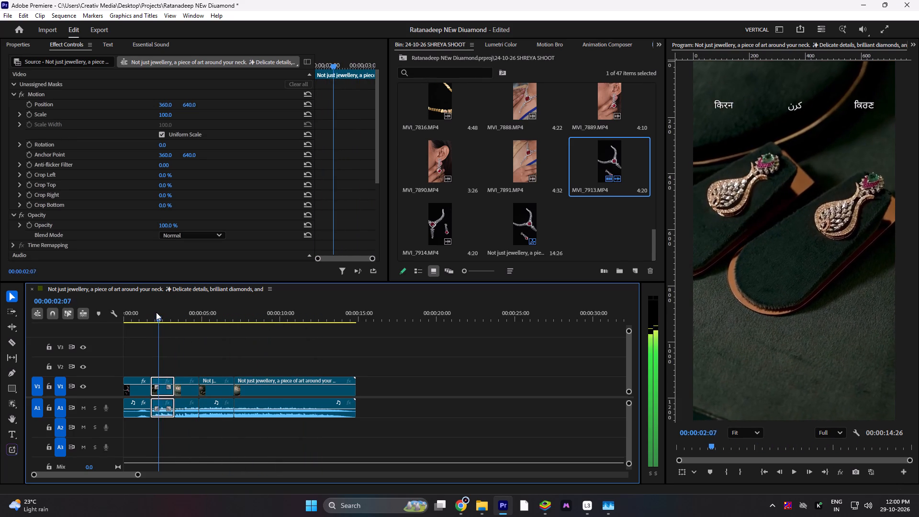
left_click_drag(156, 312, 152, 311)
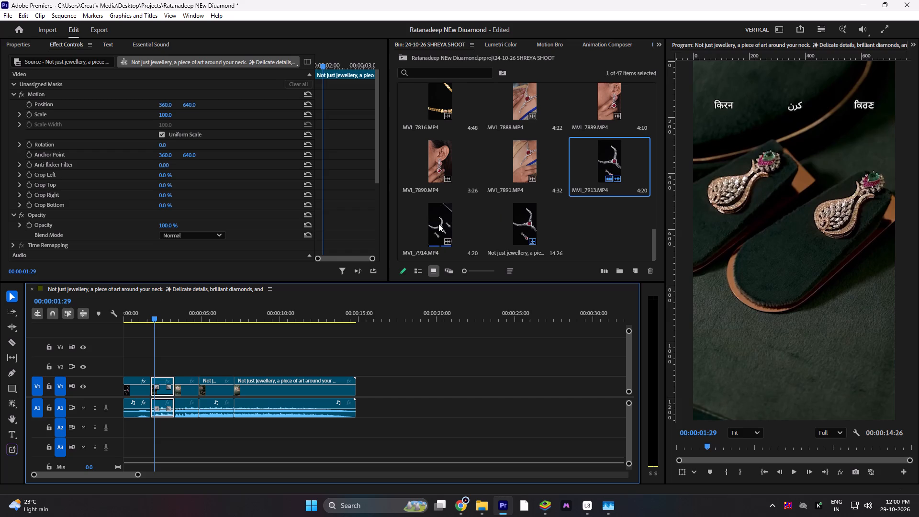
Review MVI_7914.MP4 in the source view and place only its video on V2, ending where the third V1 clip ends.
double_click(438, 224)
left_click_drag(804, 447, 811, 447)
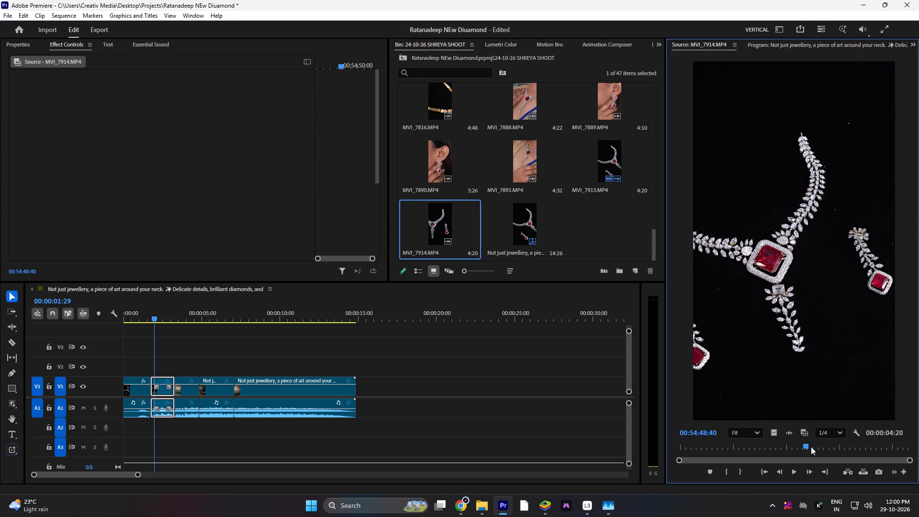
left_click_drag(811, 447, 874, 437)
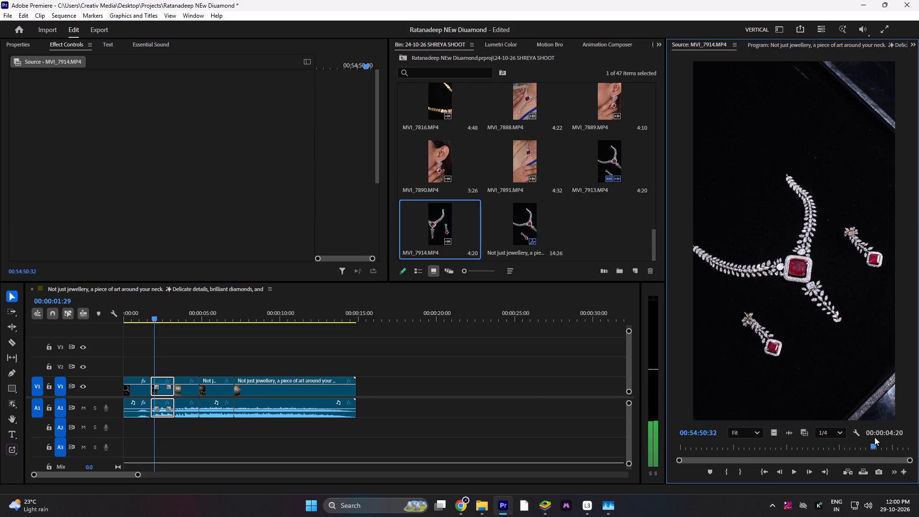
left_click_drag(874, 437, 876, 438)
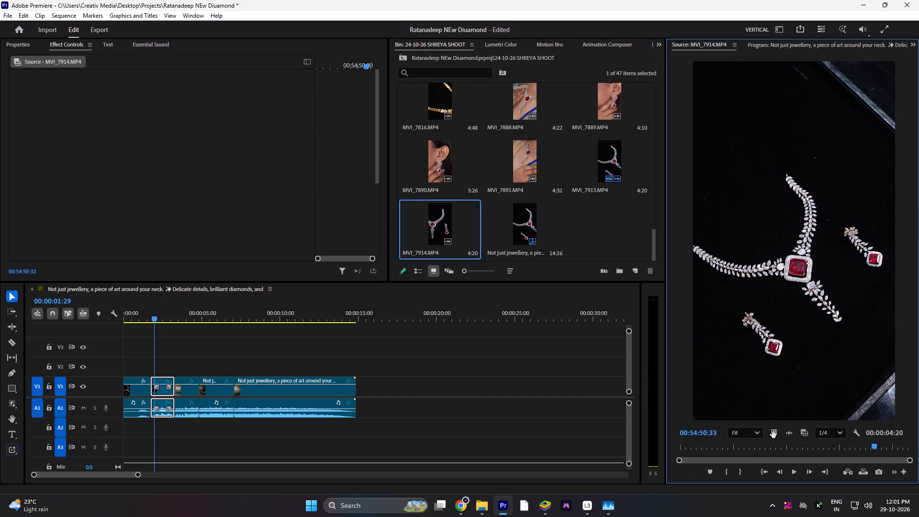
left_click_drag(779, 446, 877, 452)
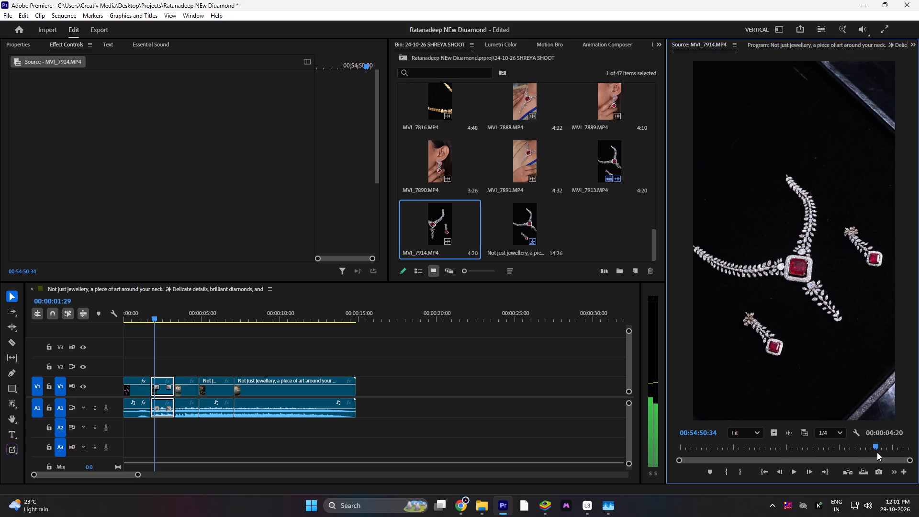
left_click_drag(877, 452, 806, 455)
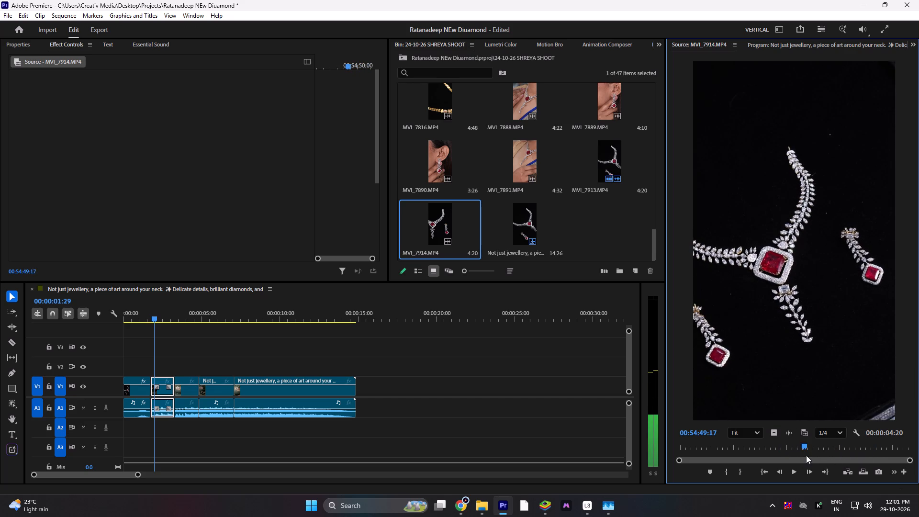
left_click_drag(806, 455, 836, 452)
left_click(770, 435)
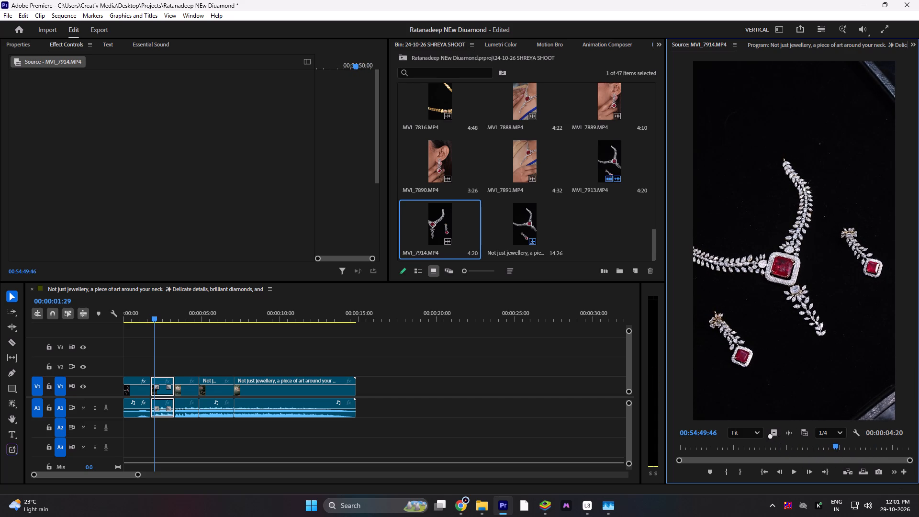
left_click(773, 435)
left_click(776, 432)
left_click(776, 433)
left_click_drag(775, 434, 111, 340)
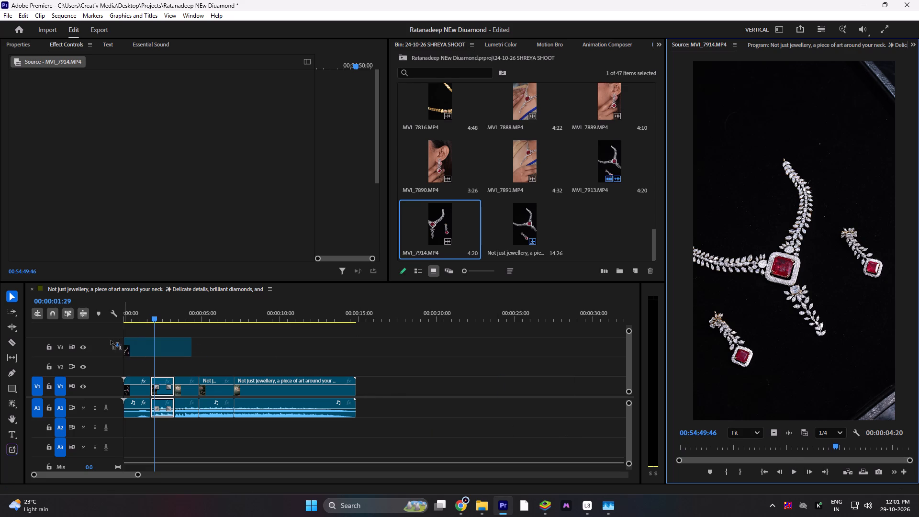
left_click_drag(111, 340, 131, 357)
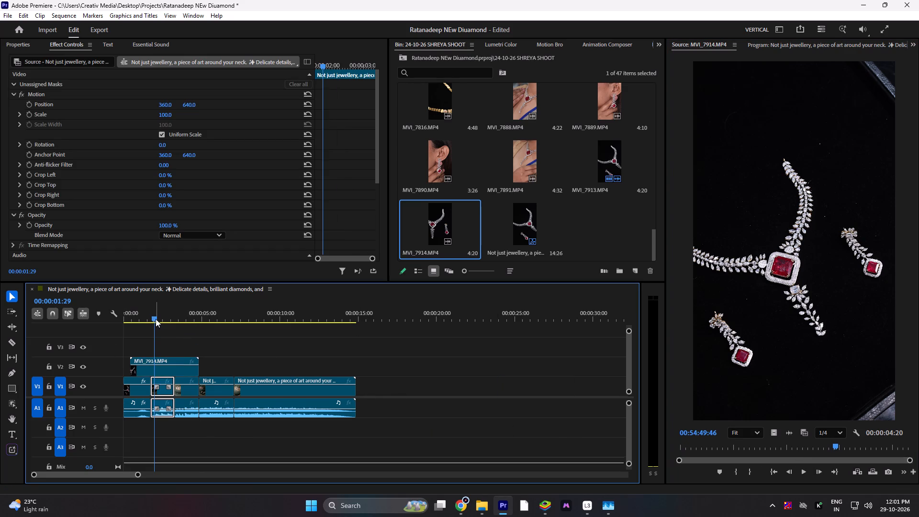
Frame the MVI_7914.MP4 clip on V2 with scale 59 and vertical position 513, checking it along the timeline.
left_click_drag(155, 318, 174, 318)
left_click(175, 372)
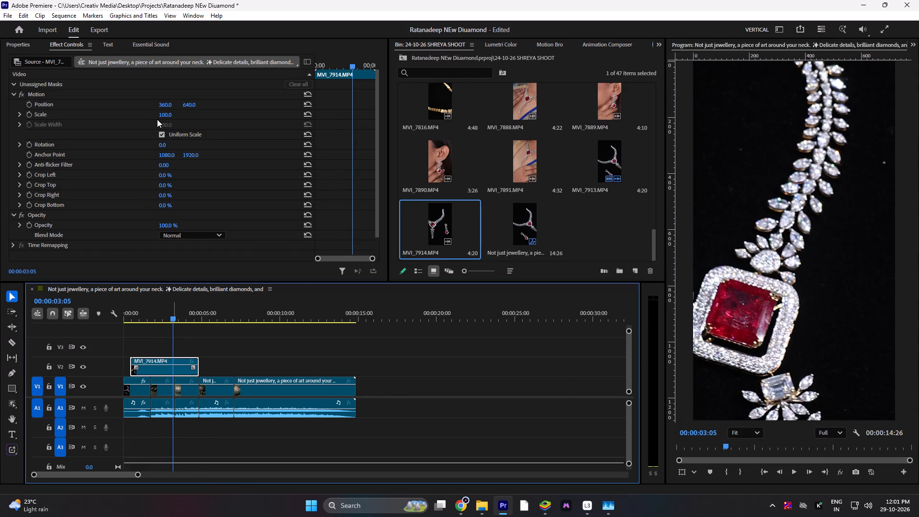
left_click_drag(162, 116, 141, 115)
left_click(173, 319)
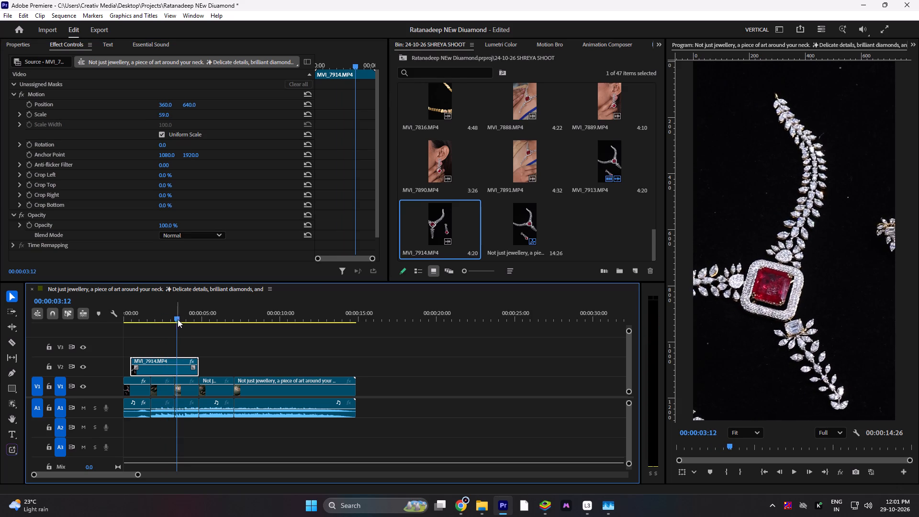
left_click(179, 317)
left_click_drag(188, 103, 224, 112)
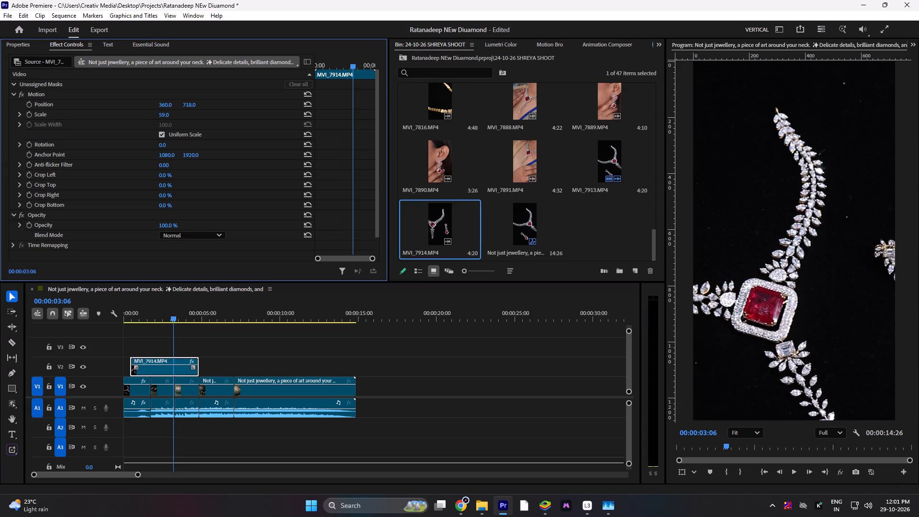
left_click_drag(224, 112, 125, 105)
left_click(179, 318)
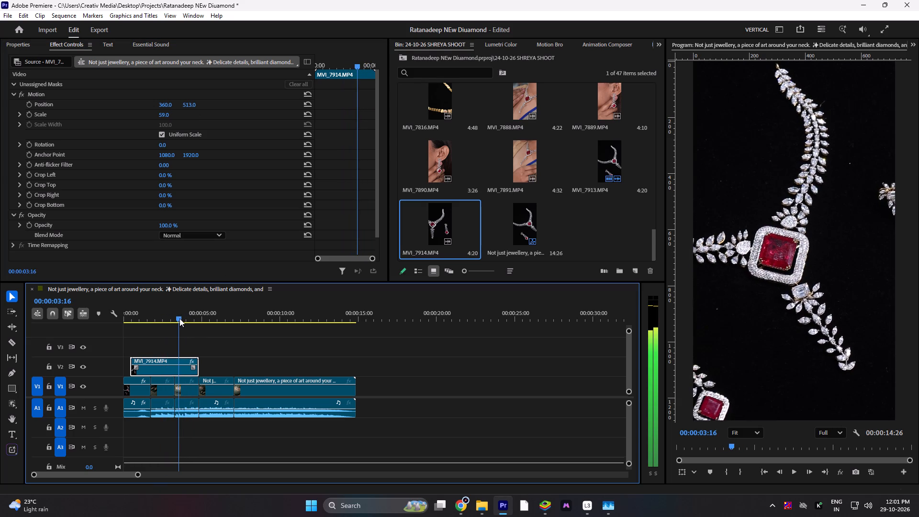
Trim the end of the V2 MVI_7914.MP4 clip back to the end of the second V1 clip.
left_click_drag(201, 368, 172, 366)
left_click(171, 369)
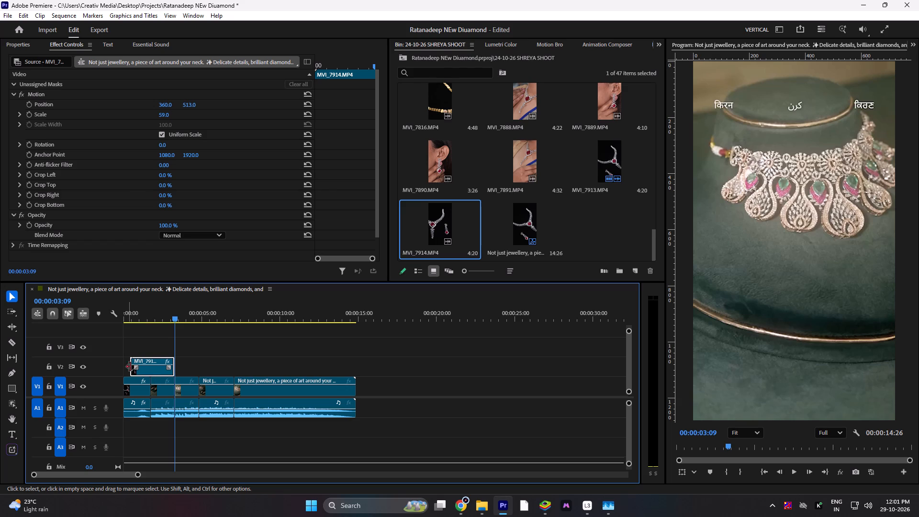
Reverse the playback of the V2 MVI_7914.MP4 clip, keeping its speed at 100%.
right_click(157, 368)
scroll(205, 384, "up", 5)
left_click(208, 303)
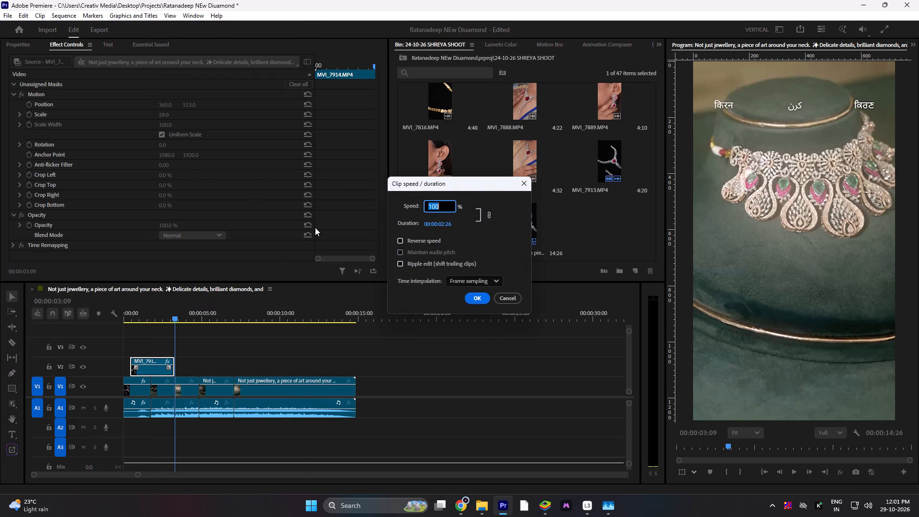
left_click(413, 240)
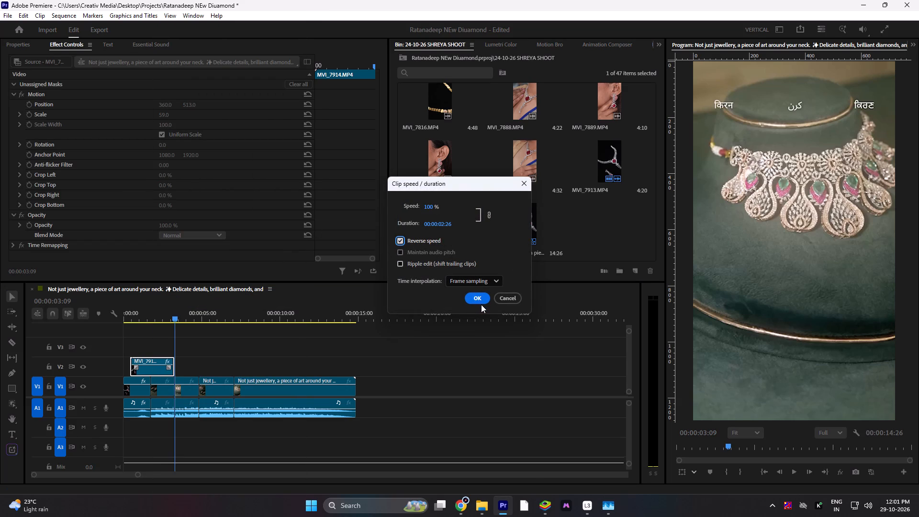
left_click(481, 300)
Check the reversed necklace shot and reduce the MVI_7914.MP4 clip's scale to 54.
left_click_drag(167, 312, 157, 314)
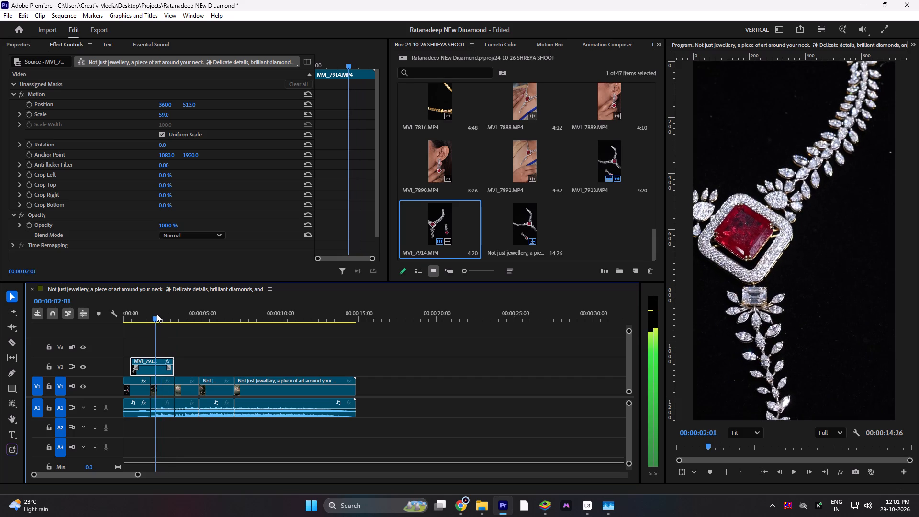
left_click_drag(157, 314, 150, 316)
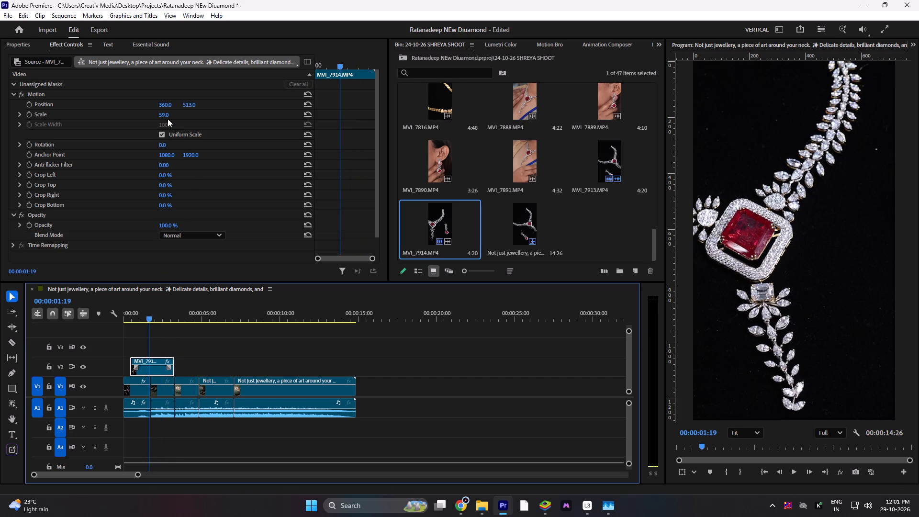
left_click(167, 117)
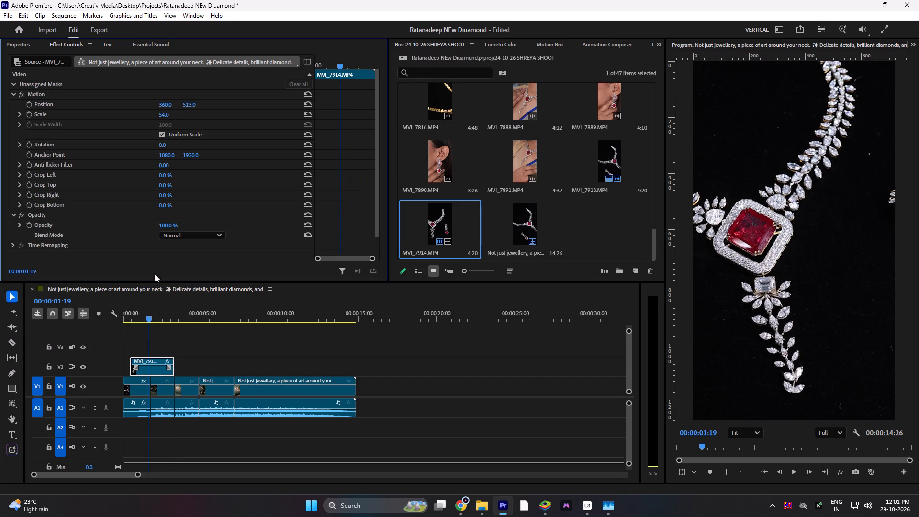
Trim the start of the V2 MVI_7914.MP4 clip to the start of the second V1 clip.
left_click(131, 362)
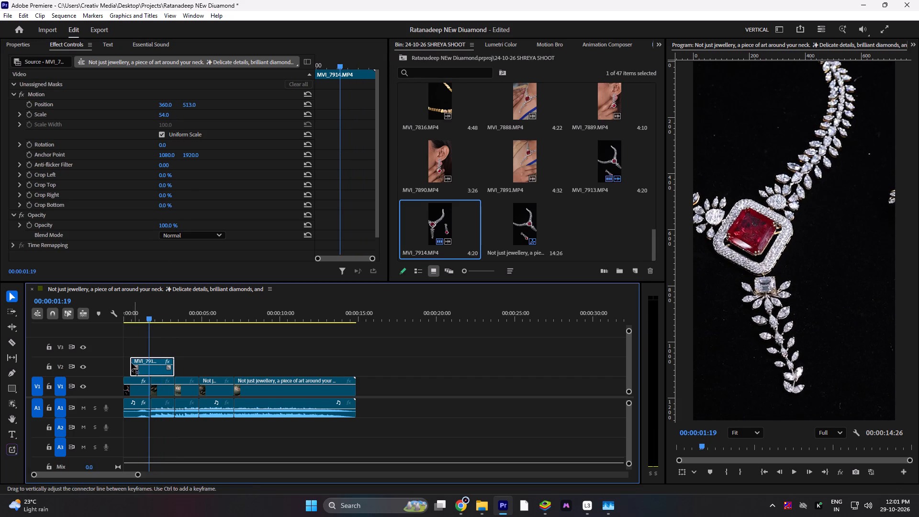
left_click_drag(150, 315, 143, 314)
left_click_drag(131, 360, 144, 360)
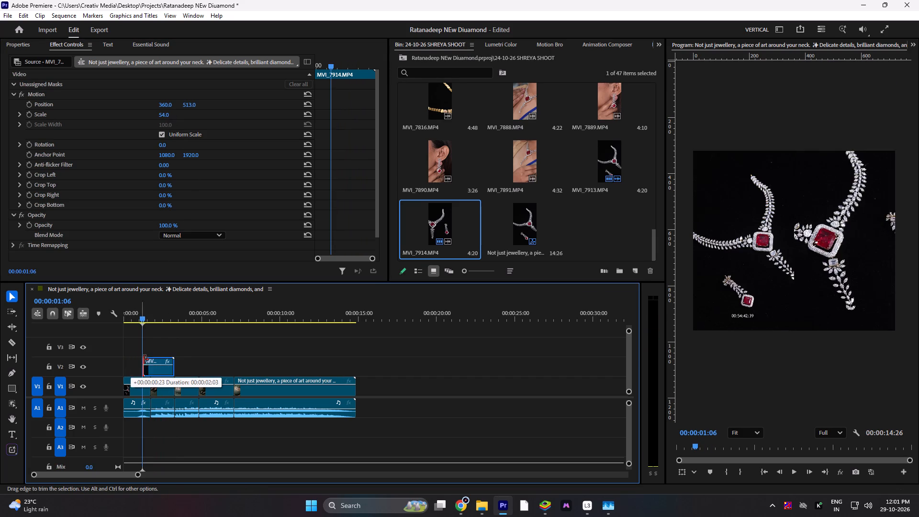
left_click_drag(144, 360, 150, 360)
Review the V2 clip and shift which part of MVI_7914.MP4 it shows, keeping it aligned with the second V1 clip.
left_click_drag(141, 316, 154, 320)
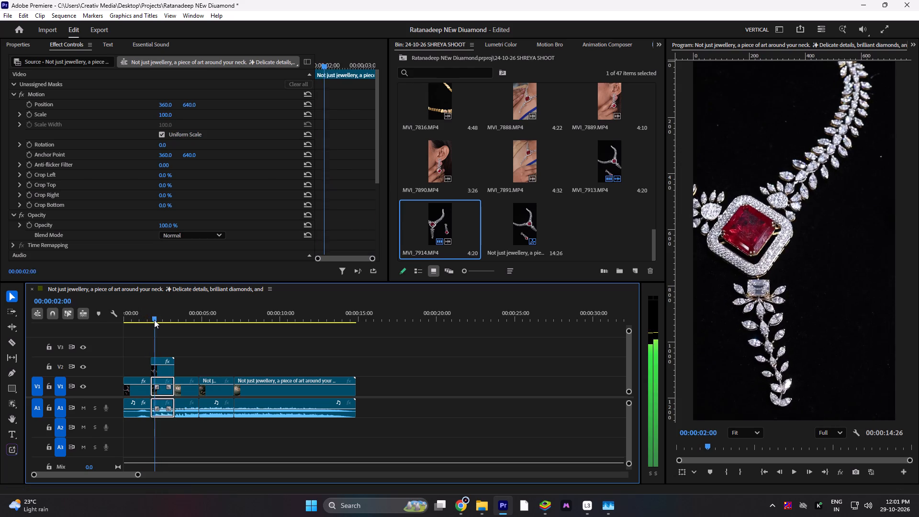
left_click_drag(154, 320, 168, 321)
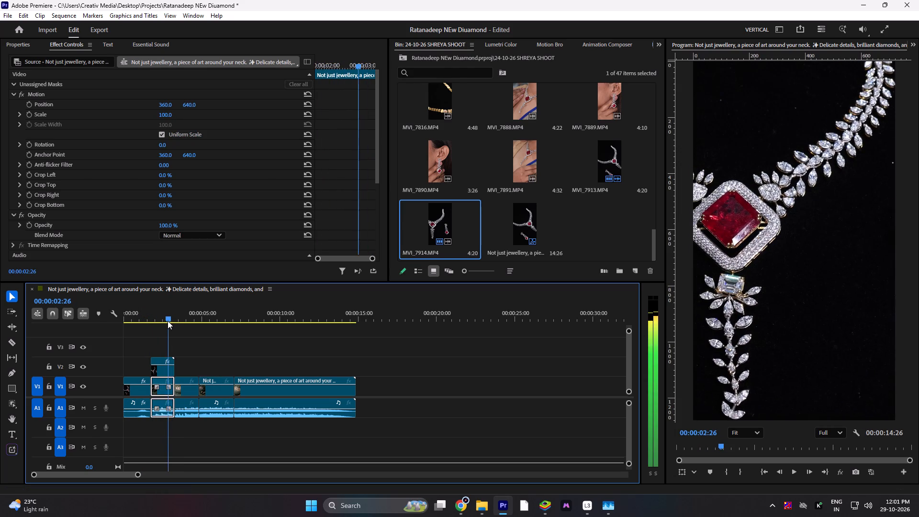
left_click_drag(168, 321, 166, 321)
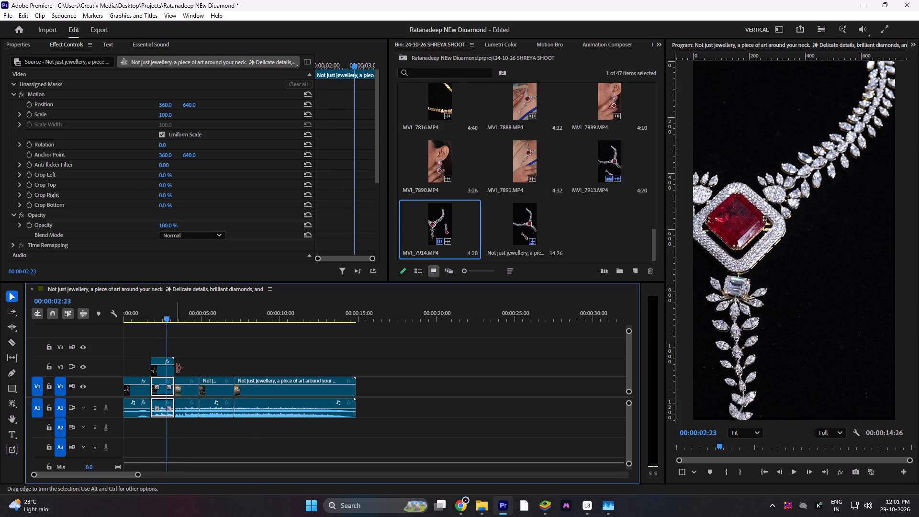
left_click_drag(178, 369, 171, 370)
left_click(163, 373)
left_click_drag(161, 372, 166, 373)
left_click_drag(160, 371, 150, 370)
left_click_drag(148, 311, 175, 314)
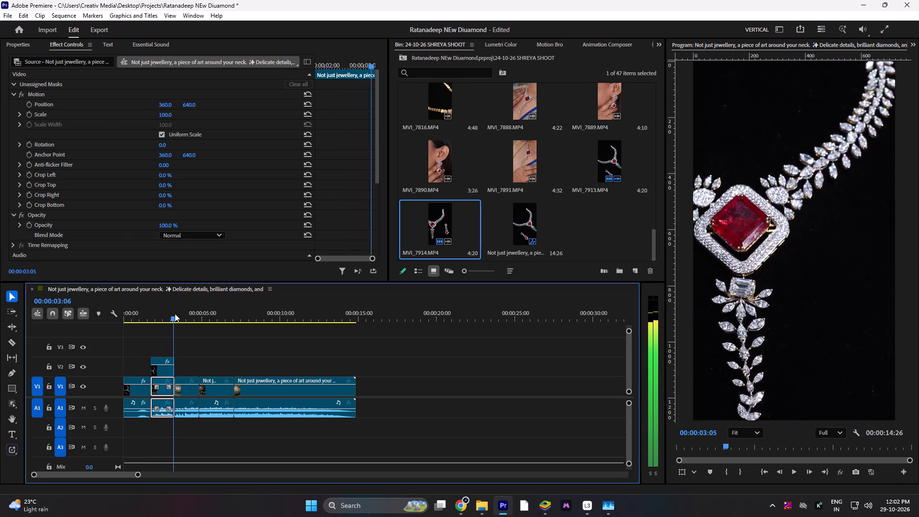
Open MVI_7913.MP4 from the bin and place it on V3 at 00:00:04:02, over the third V1 clip.
left_click_drag(175, 314, 188, 314)
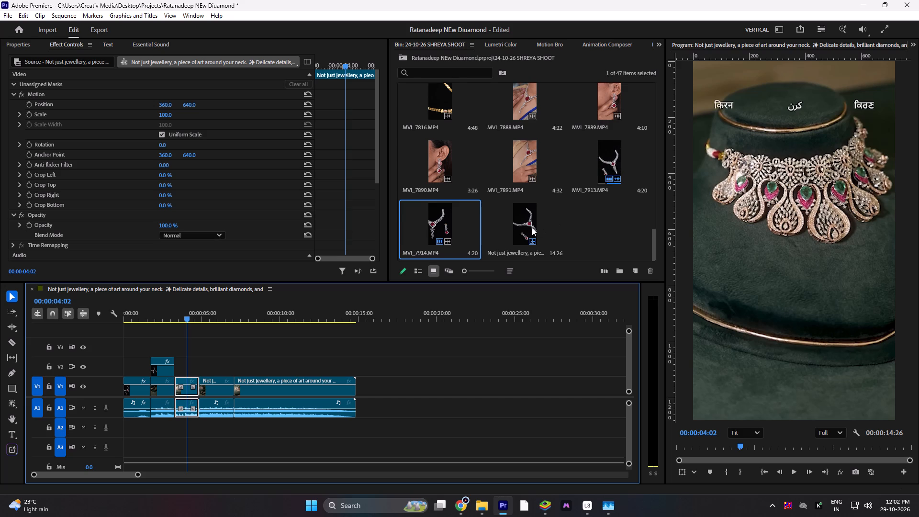
double_click(606, 164)
left_click_drag(608, 163, 187, 345)
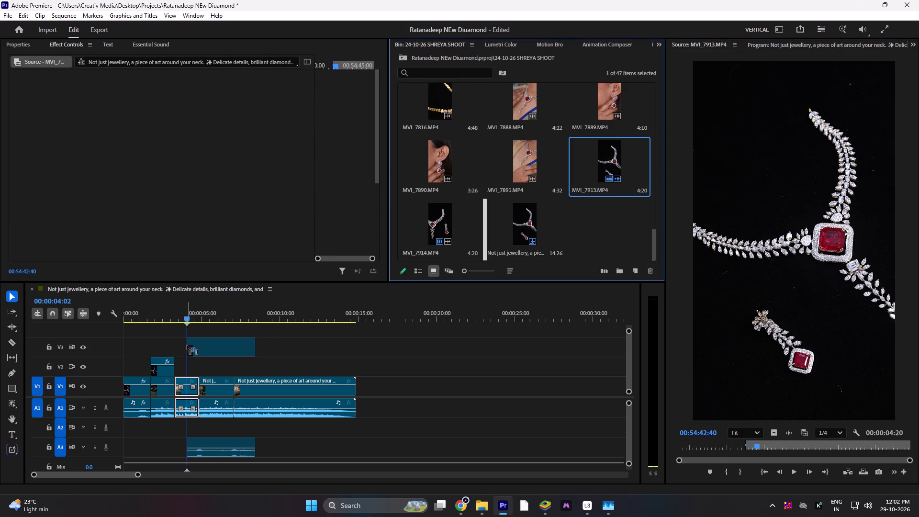
left_click_drag(187, 345, 189, 345)
Frame the MVI_7913.MP4 clip on its earring with scale 74 and position 577, -50, and play it back.
left_click_drag(190, 315, 198, 315)
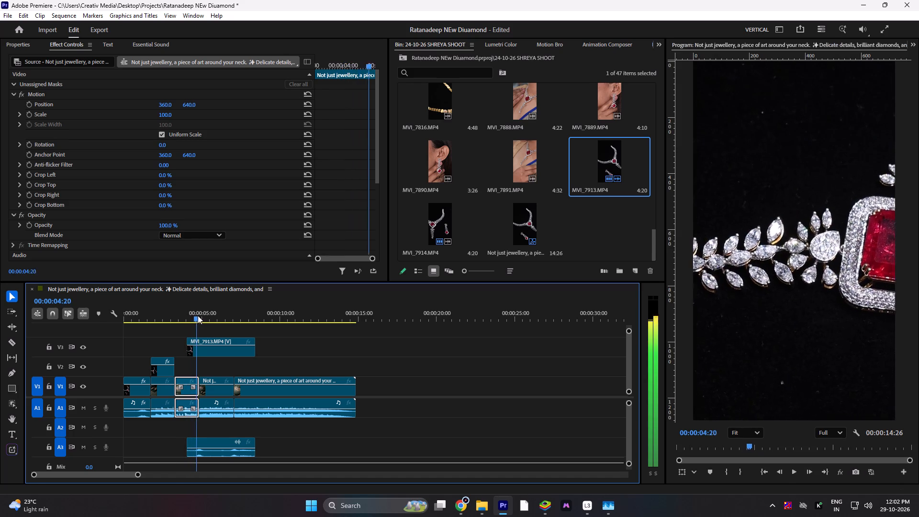
left_click_drag(198, 315, 203, 316)
left_click(212, 349)
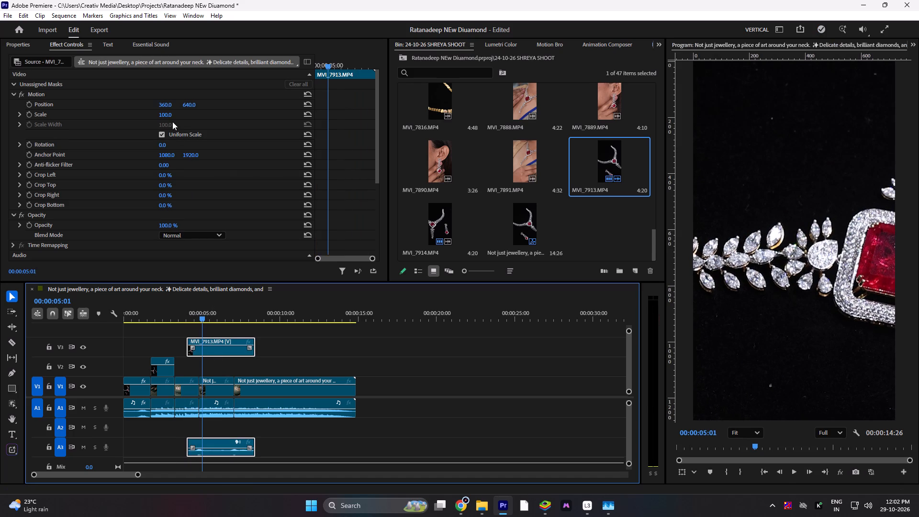
left_click(165, 108)
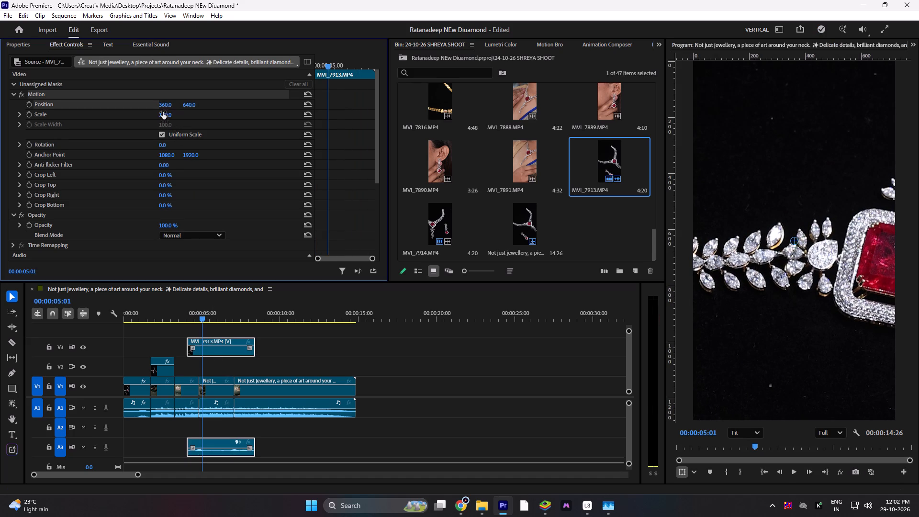
left_click_drag(166, 116, 149, 123)
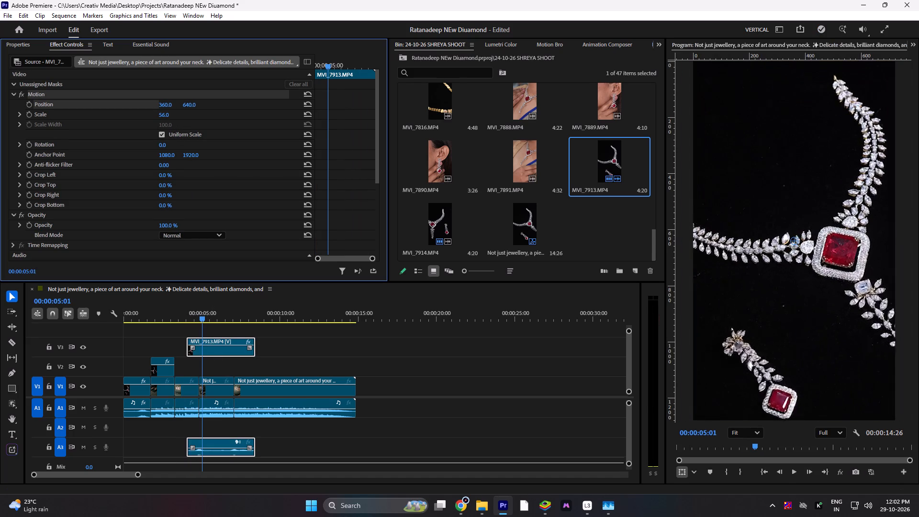
left_click_drag(149, 123, 151, 123)
left_click_drag(189, 105, 160, 101)
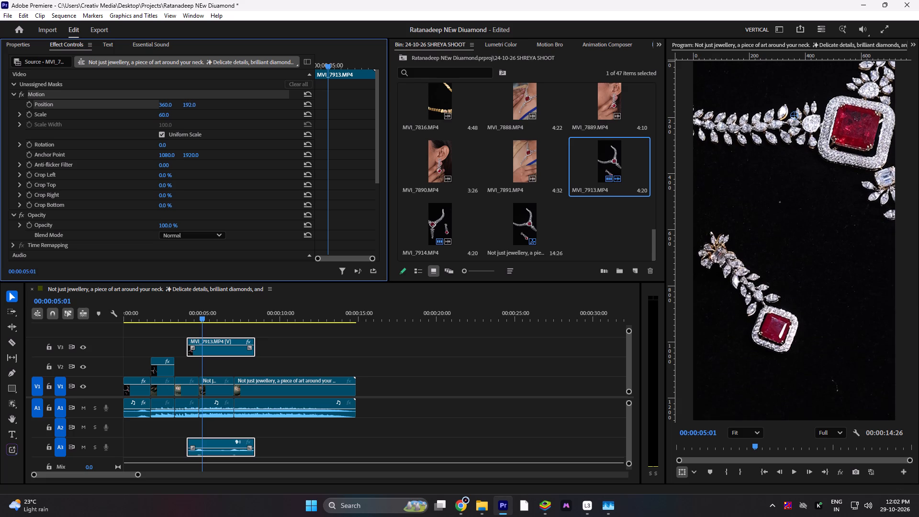
left_click_drag(160, 101, 148, 98)
left_click_drag(164, 103, 268, 110)
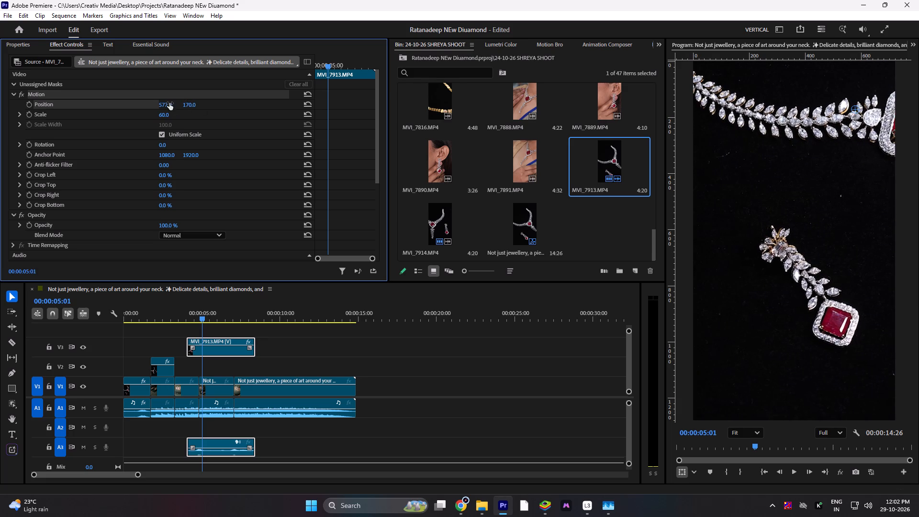
left_click_drag(193, 107, 160, 116)
left_click_drag(165, 116, 172, 116)
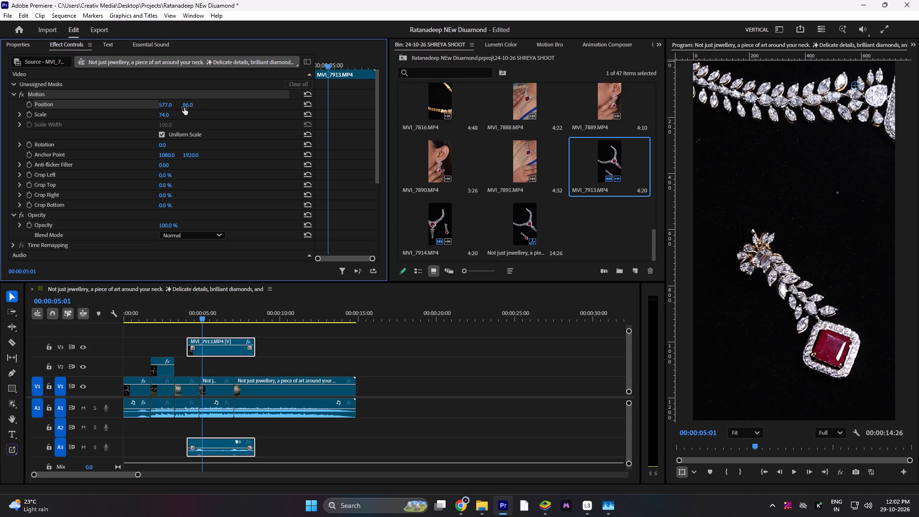
left_click_drag(188, 106, 117, 88)
key("space")
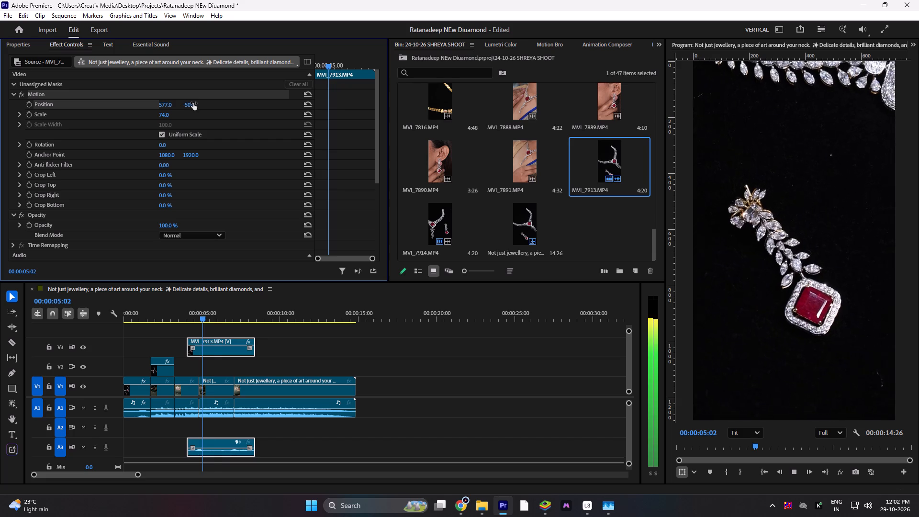
key("space")
key("space")
key("space")
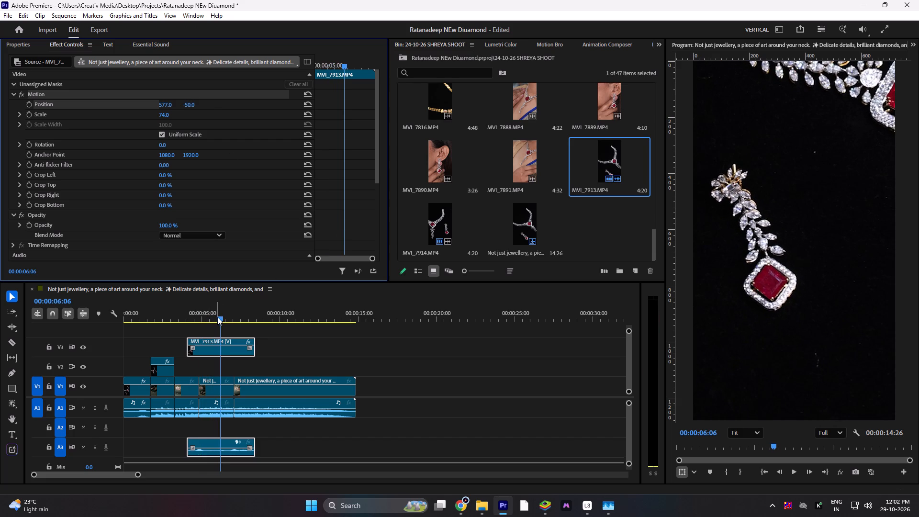
Trim MVI_7913.MP4's start at 00:00:04:19, move it to the third V1 clip's start, and trim its end to match that clip.
left_click_drag(220, 316, 192, 313)
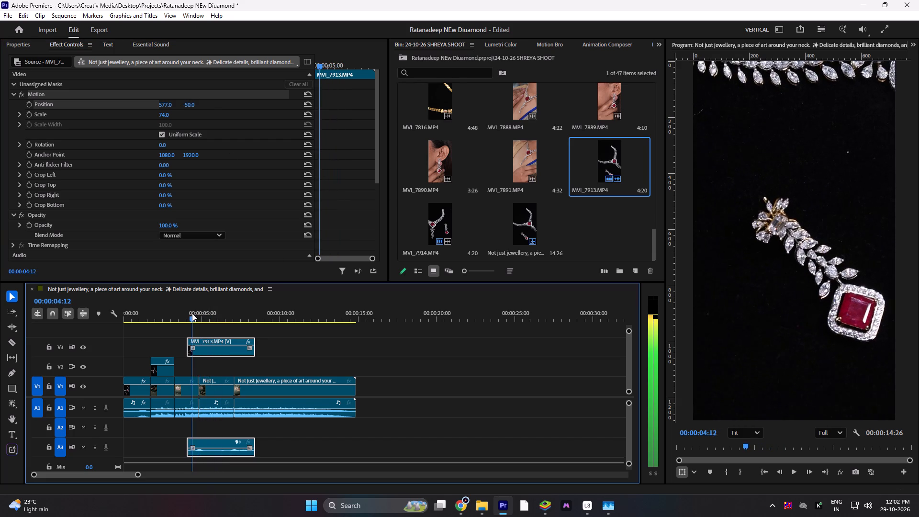
left_click_drag(192, 313, 195, 314)
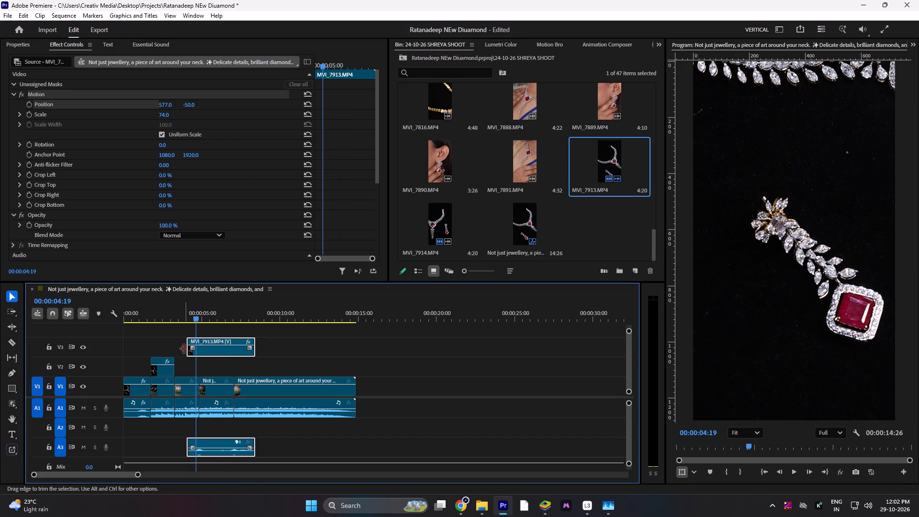
left_click_drag(184, 349, 193, 350)
left_click_drag(225, 351, 209, 351)
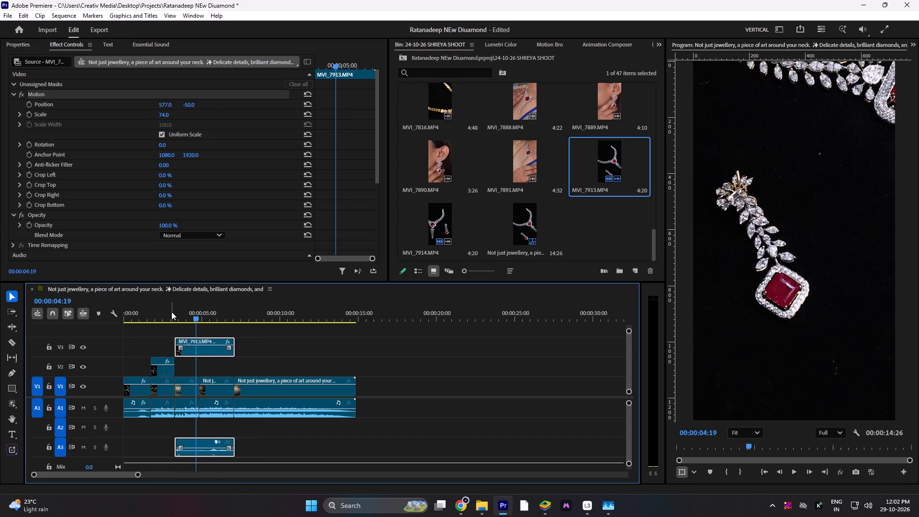
left_click(171, 312)
key("space")
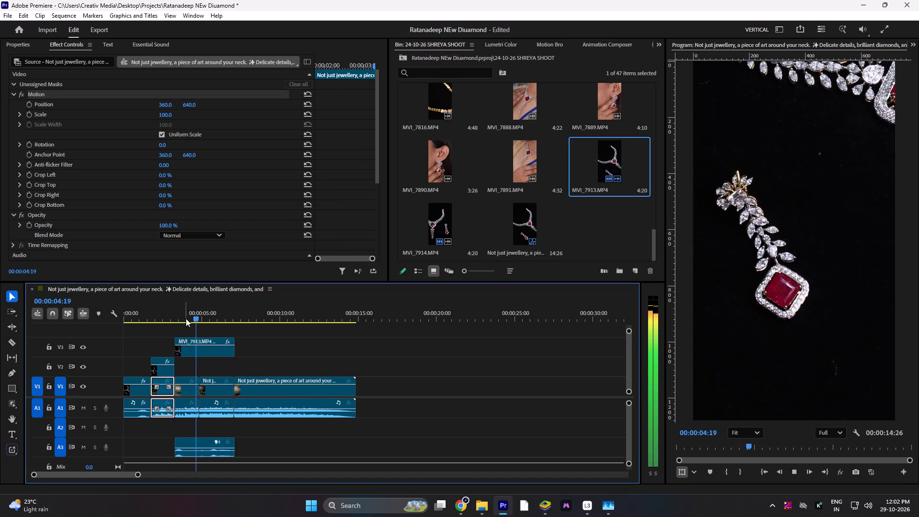
key("space")
left_click_drag(236, 350, 201, 351)
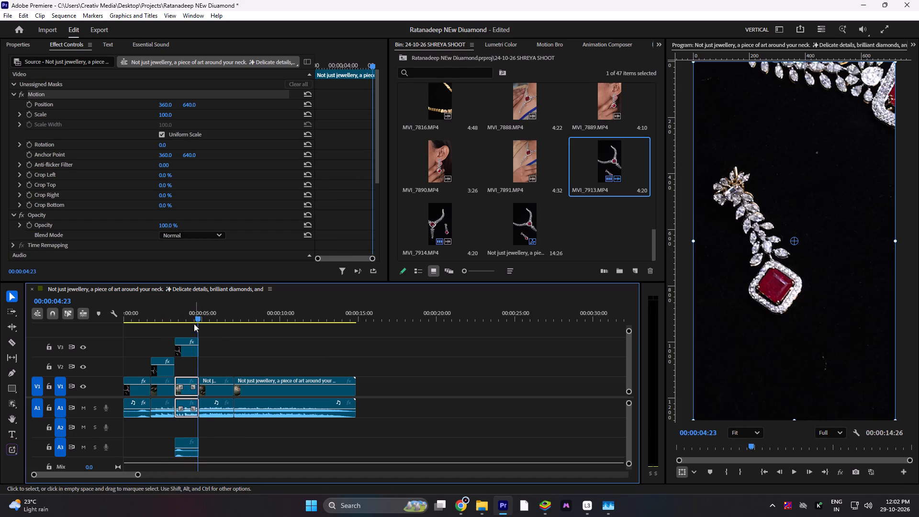
Turn on Scale and Position keyframing for the V3 MVI_7913.MP4 clip at its first frame, 00:00:03:09.
left_click_drag(193, 314, 178, 313)
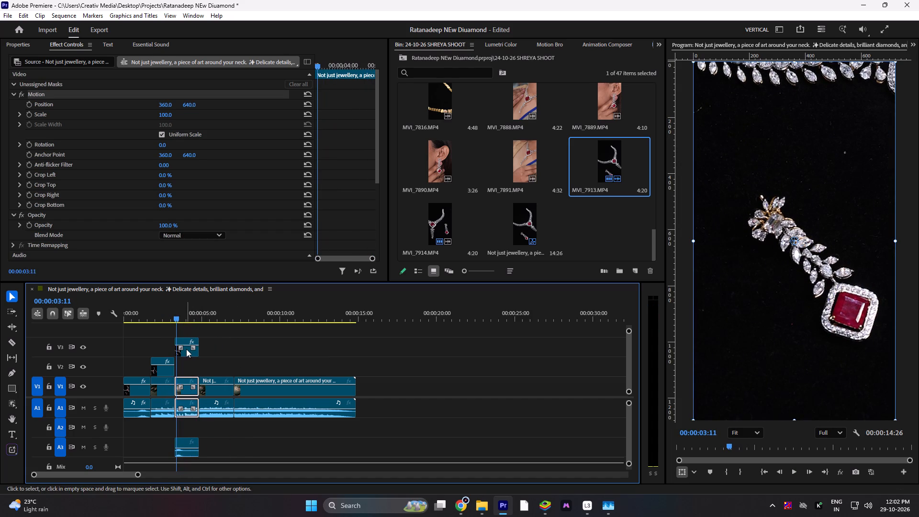
left_click(186, 349)
key("Up")
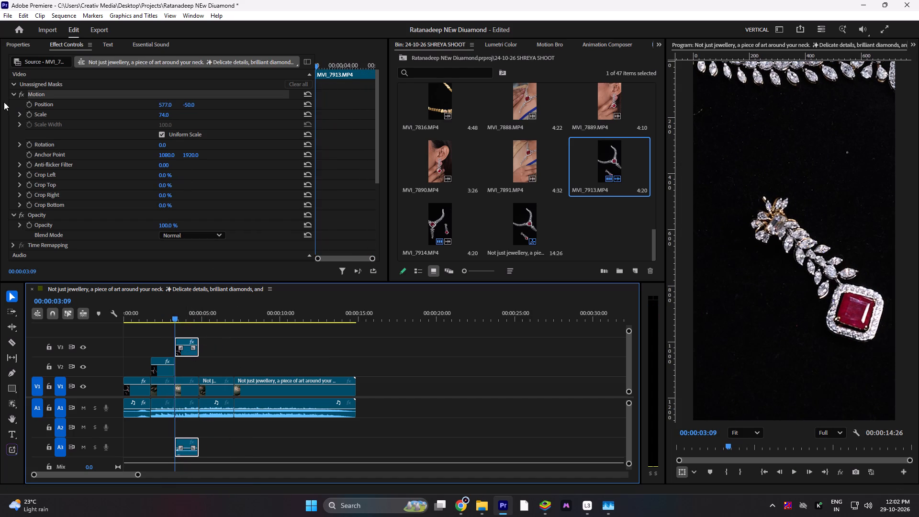
left_click(27, 113)
left_click(27, 104)
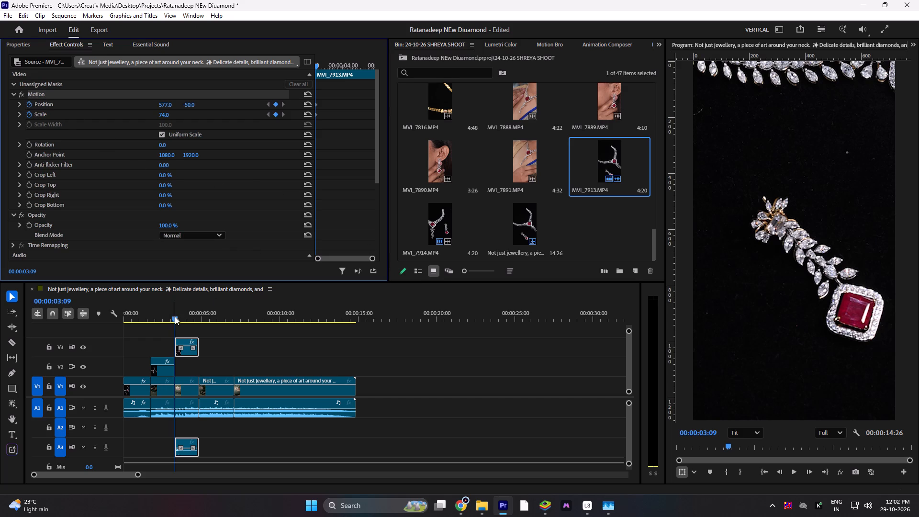
Add Position keyframes mid-clip and at the end of the V3 MVI_7913.MP4 clip, finishing at 683, -33, and play it back.
left_click_drag(177, 315, 189, 315)
left_click_drag(186, 107, 194, 107)
left_click_drag(168, 107, 190, 108)
left_click_drag(188, 320, 198, 318)
left_click_drag(165, 105, 196, 110)
key("space")
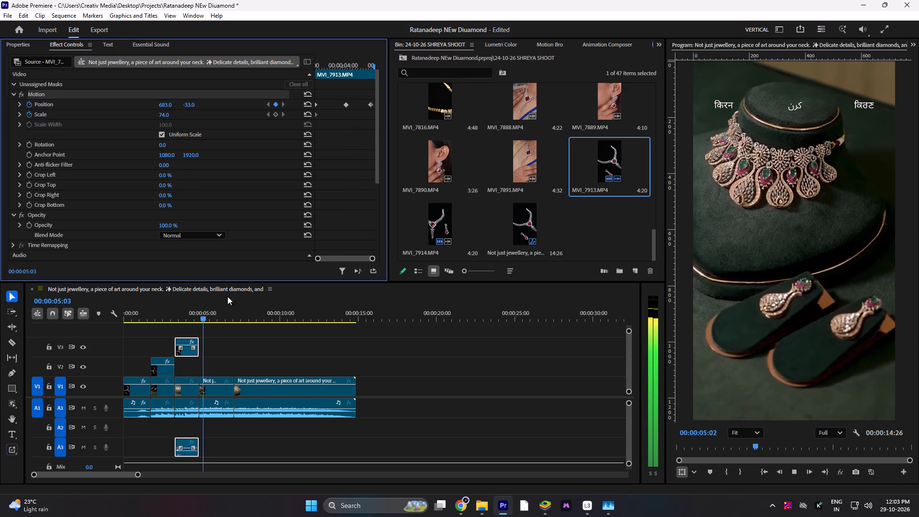
left_click_drag(181, 314, 171, 314)
key("space")
key("space")
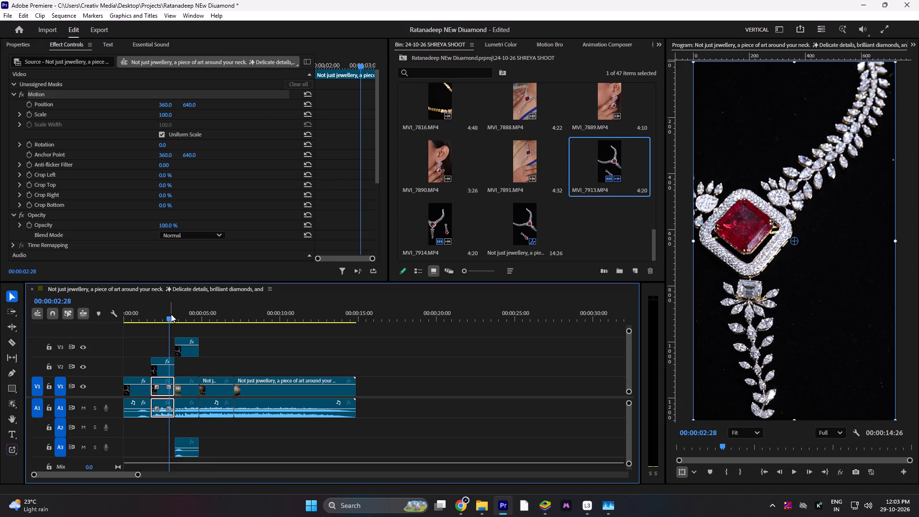
key("space")
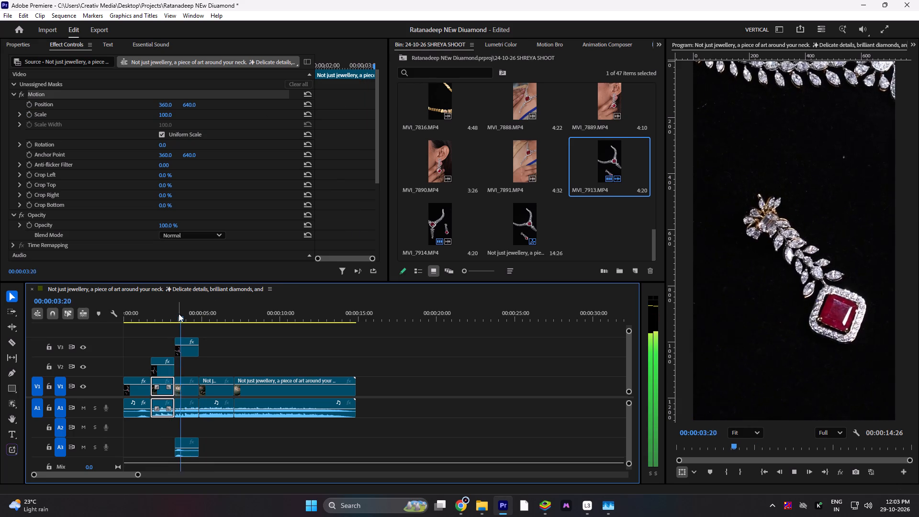
key("space")
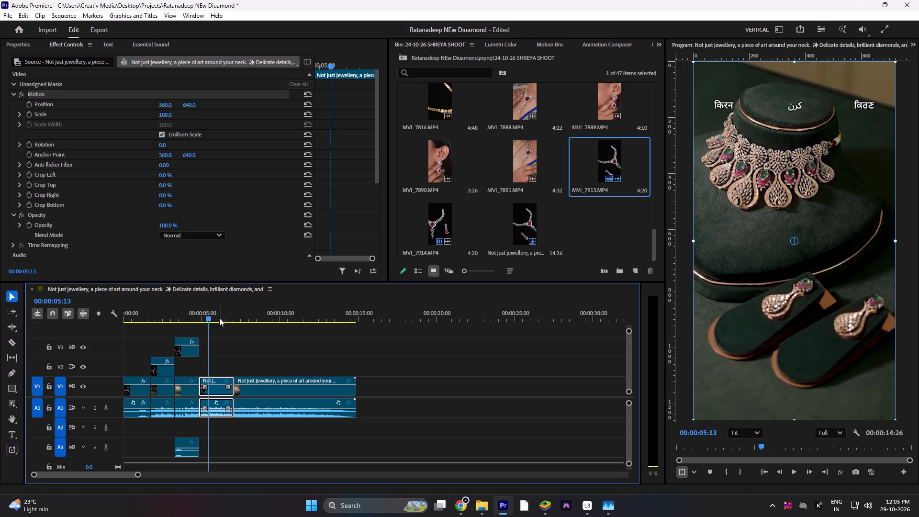
Overwrite the second and third V1 reference clips with the V2 clip and the V3 MVI_7913.MP4 clip above them.
left_click_drag(191, 355, 191, 364)
left_click_drag(164, 346, 179, 363)
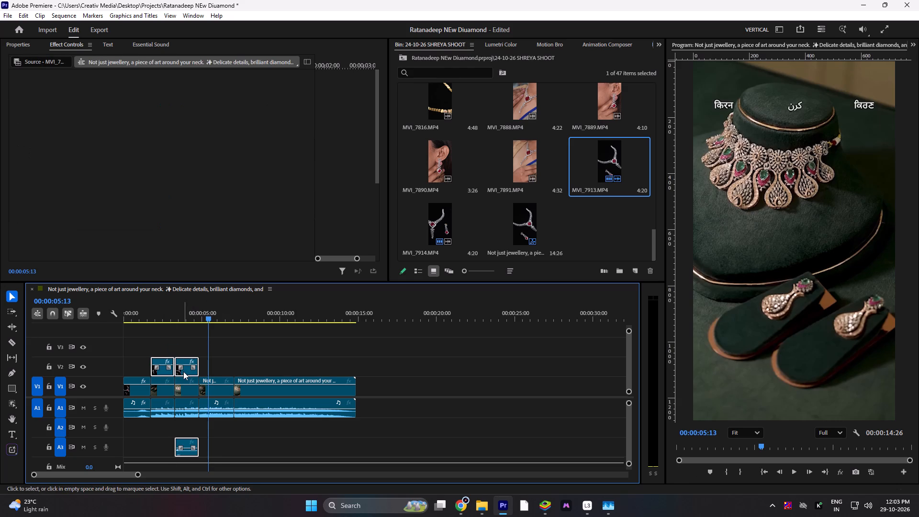
left_click_drag(183, 371, 184, 379)
Examine MVI_7914.MP4 and MVI_7913.MP4 from the bin for a shot matching the fourth V1 reference clip.
left_click_drag(211, 315, 233, 316)
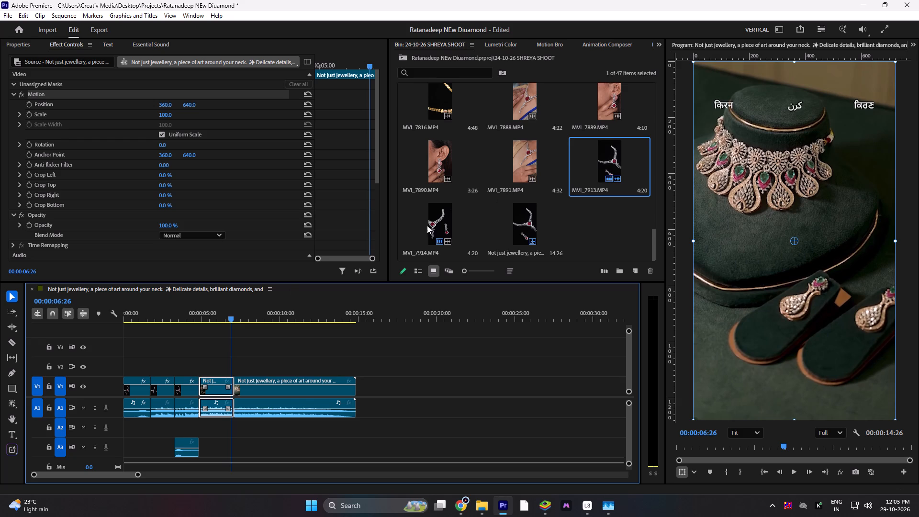
double_click(439, 226)
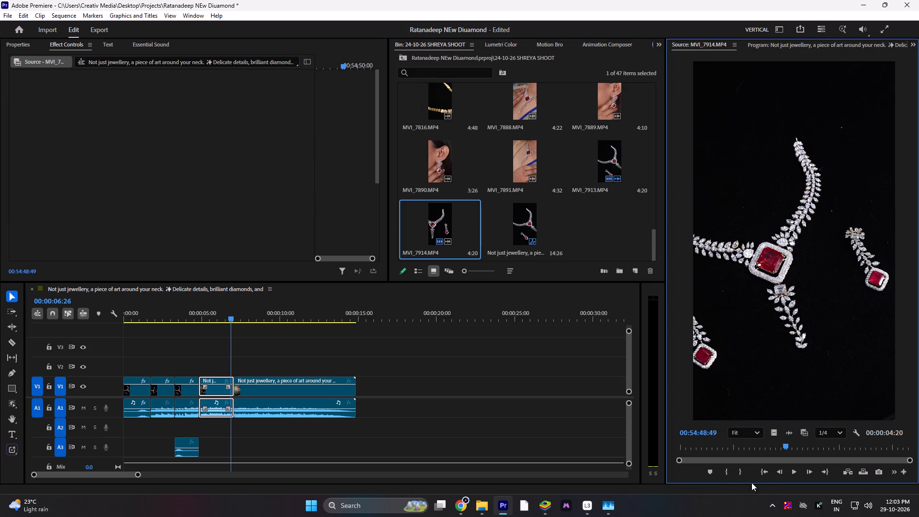
left_click_drag(705, 449, 723, 448)
left_click_drag(702, 447, 722, 447)
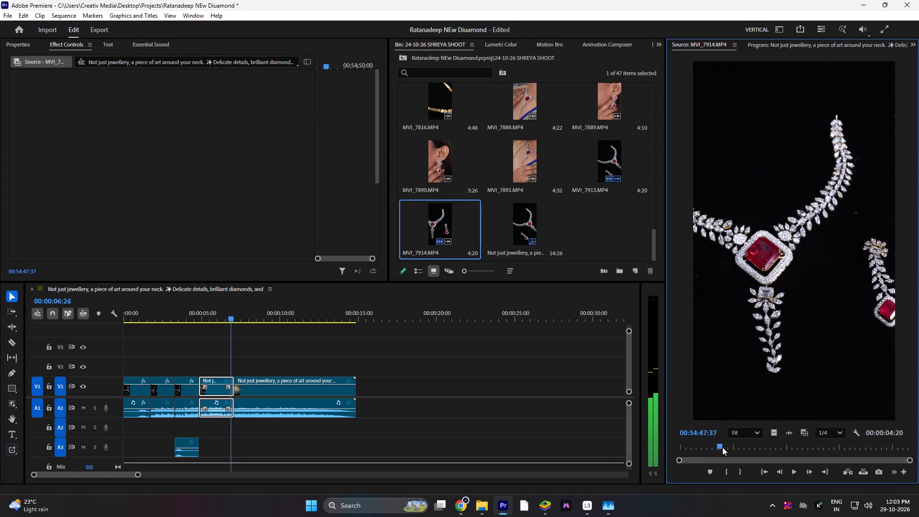
left_click_drag(722, 447, 885, 427)
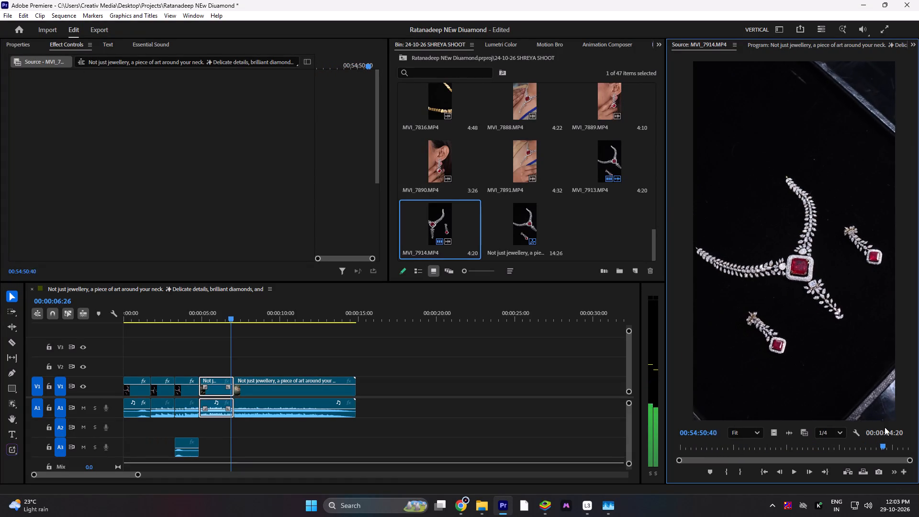
left_click_drag(885, 427, 878, 434)
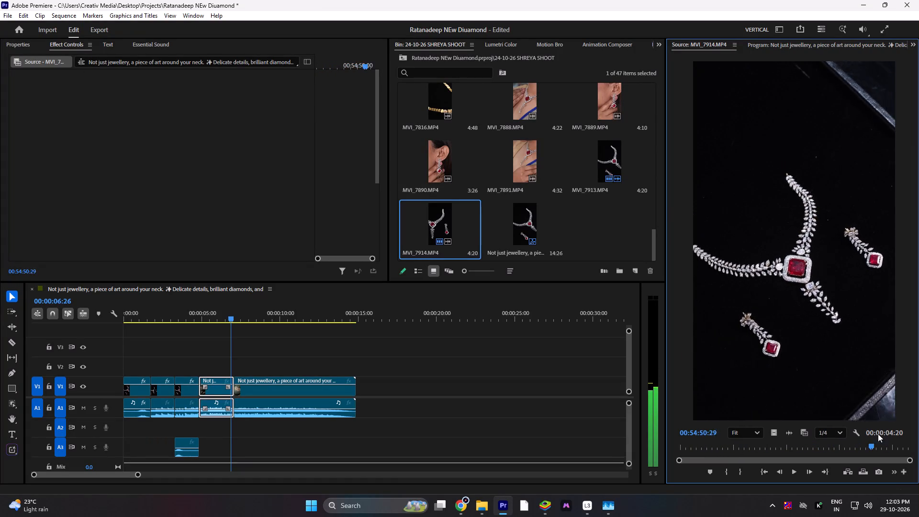
left_click_drag(878, 434, 772, 428)
double_click(522, 217)
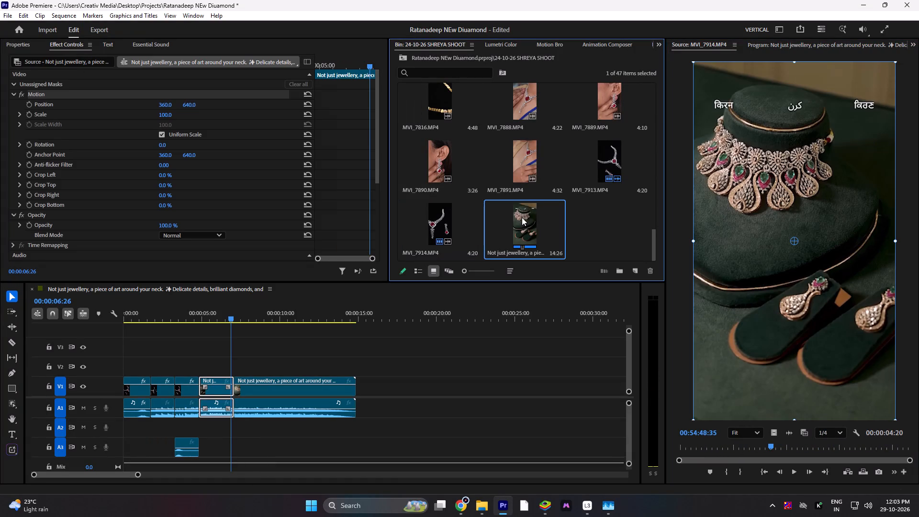
left_click(614, 146)
double_click(611, 146)
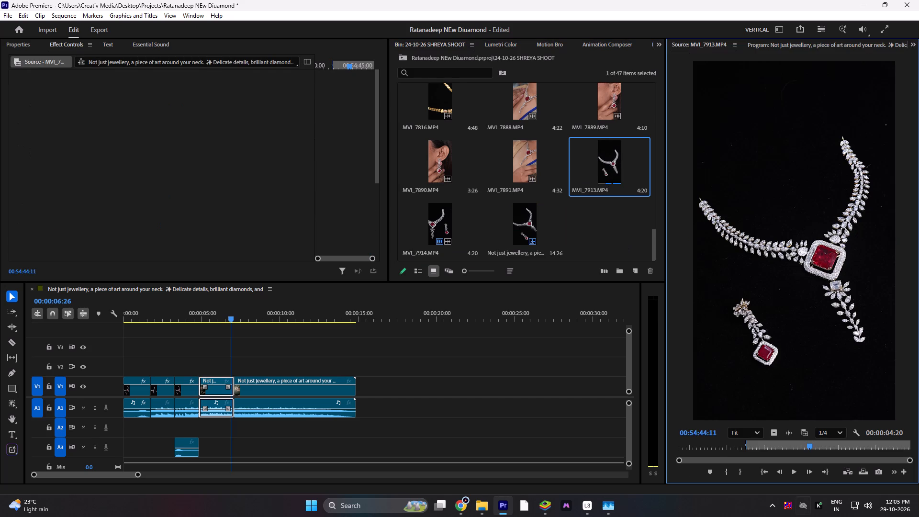
left_click_drag(689, 443, 774, 441)
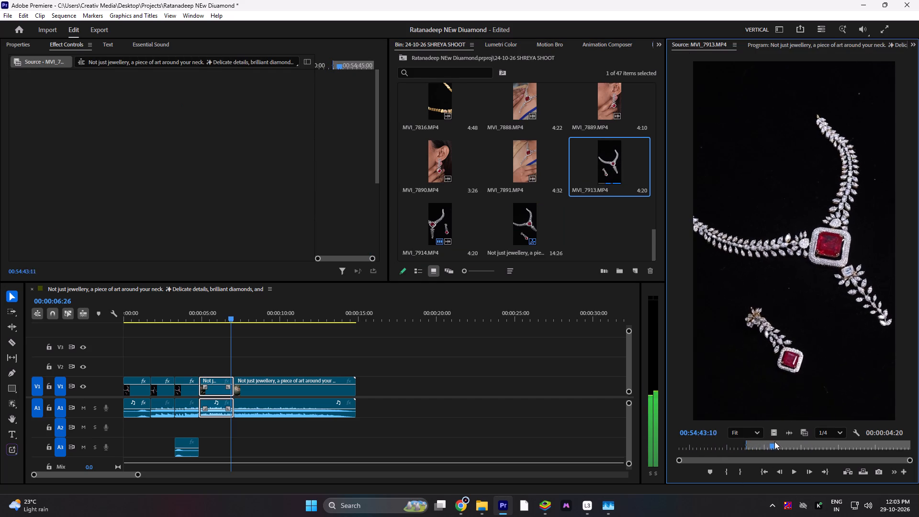
left_click_drag(774, 441, 800, 442)
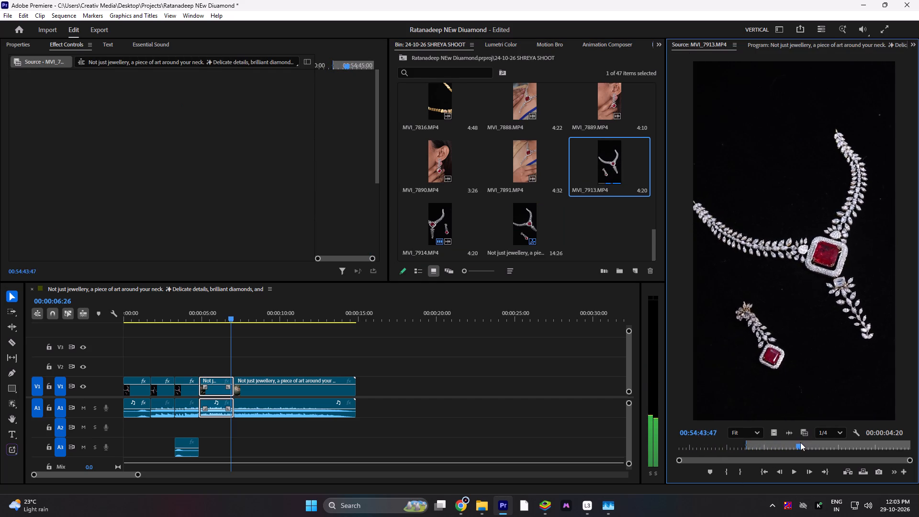
left_click_drag(800, 442, 872, 434)
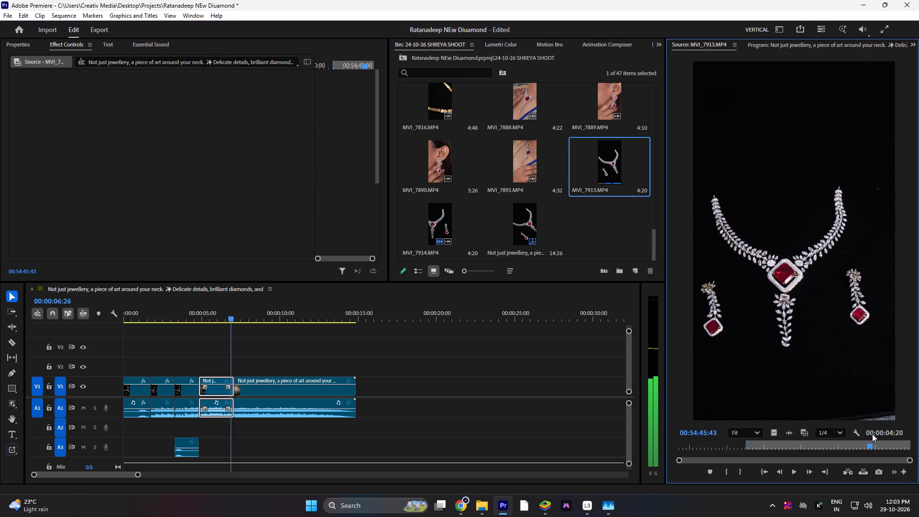
left_click_drag(872, 434, 842, 438)
Reopen MVI_7914.MP4 as the source and set its In point at 00:54:49:45.
double_click(442, 218)
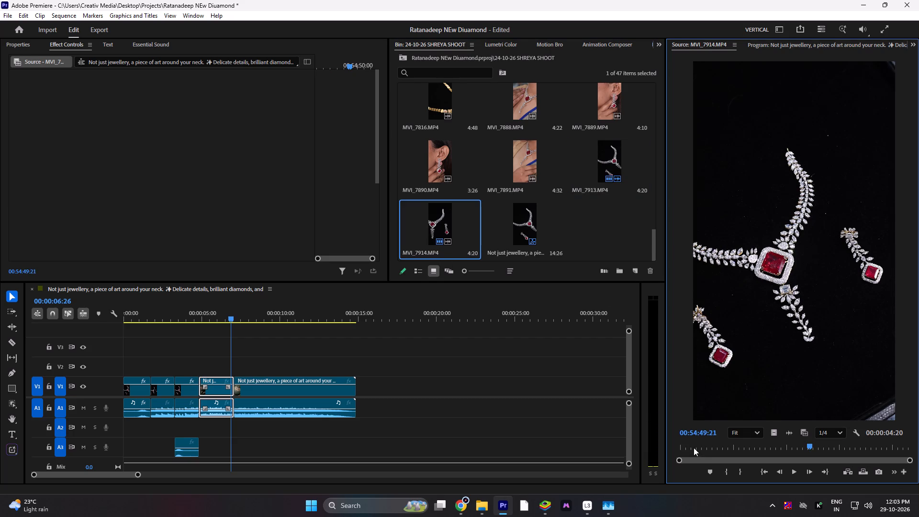
left_click_drag(693, 449, 801, 450)
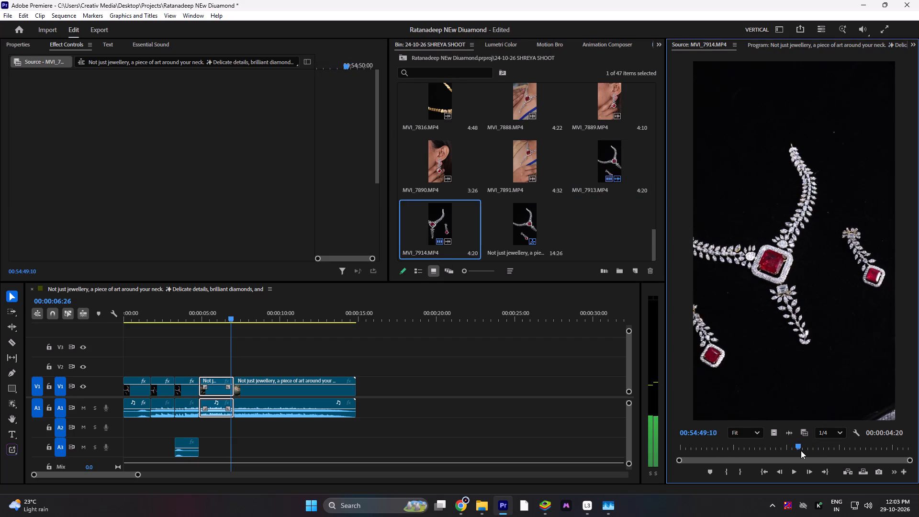
left_click_drag(801, 450, 874, 450)
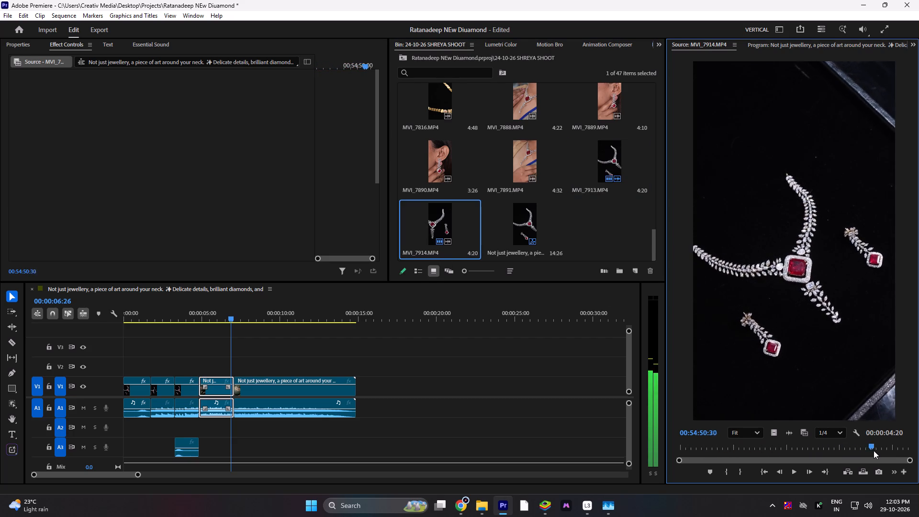
left_click_drag(874, 450, 867, 454)
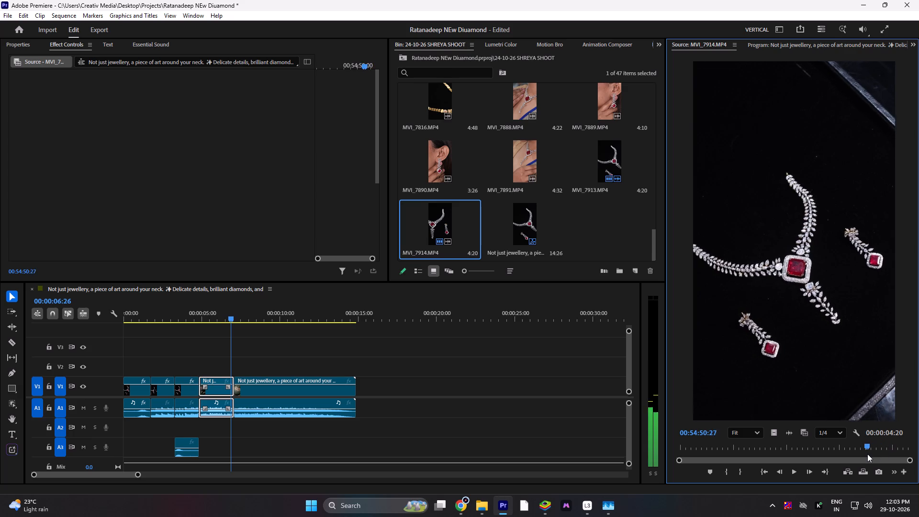
left_click_drag(867, 454, 836, 459)
left_click(727, 471)
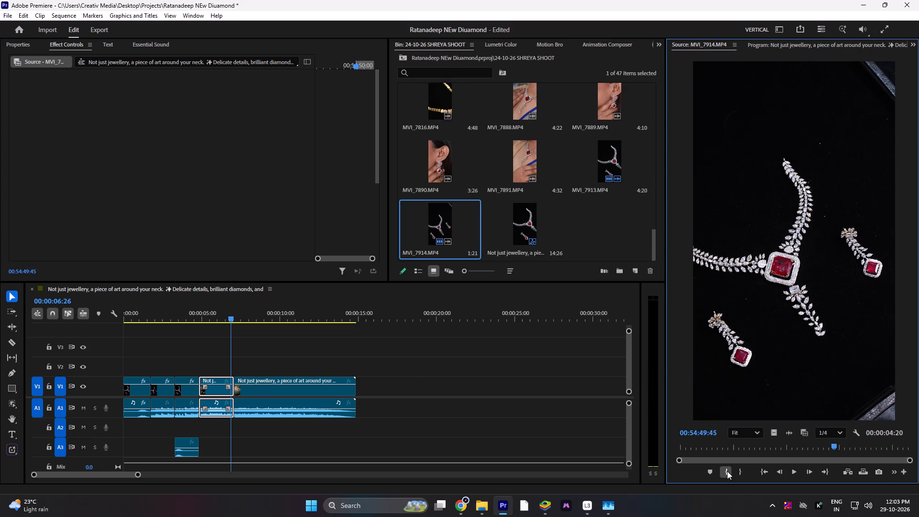
Review the fifth V1 reference clip's shots in the sequence and return to the end of the fourth clip.
left_click_drag(237, 317, 245, 317)
left_click_drag(243, 315, 299, 315)
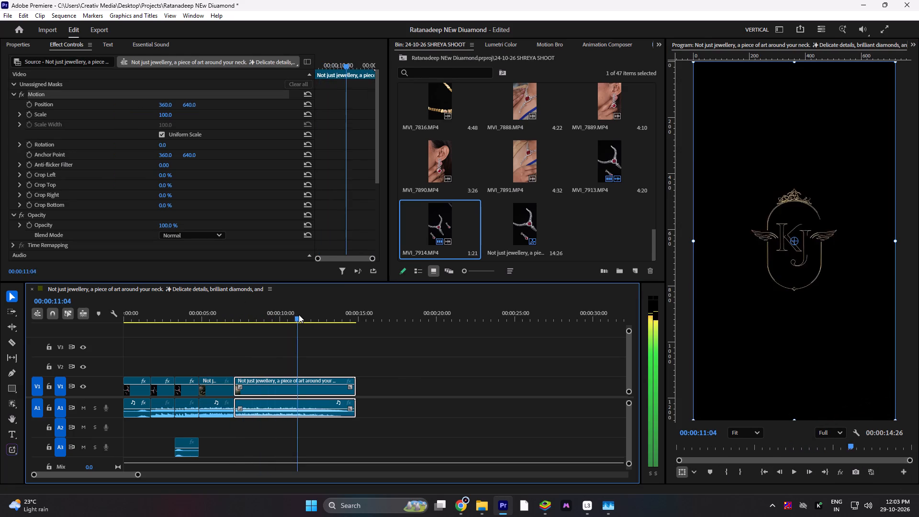
left_click_drag(299, 315, 235, 330)
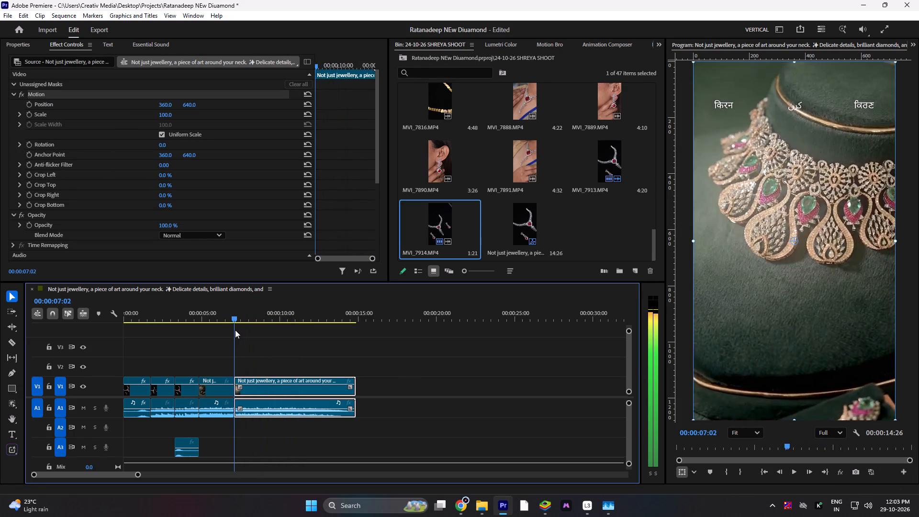
left_click_drag(235, 330, 232, 330)
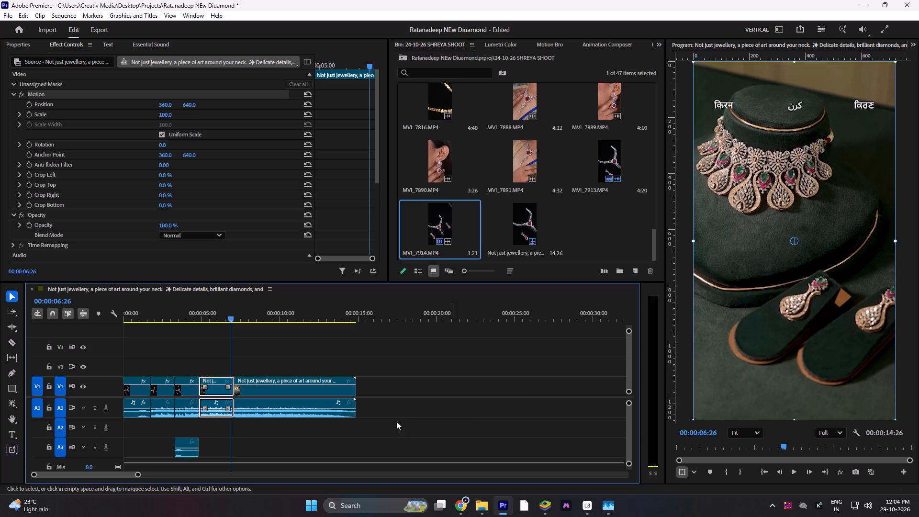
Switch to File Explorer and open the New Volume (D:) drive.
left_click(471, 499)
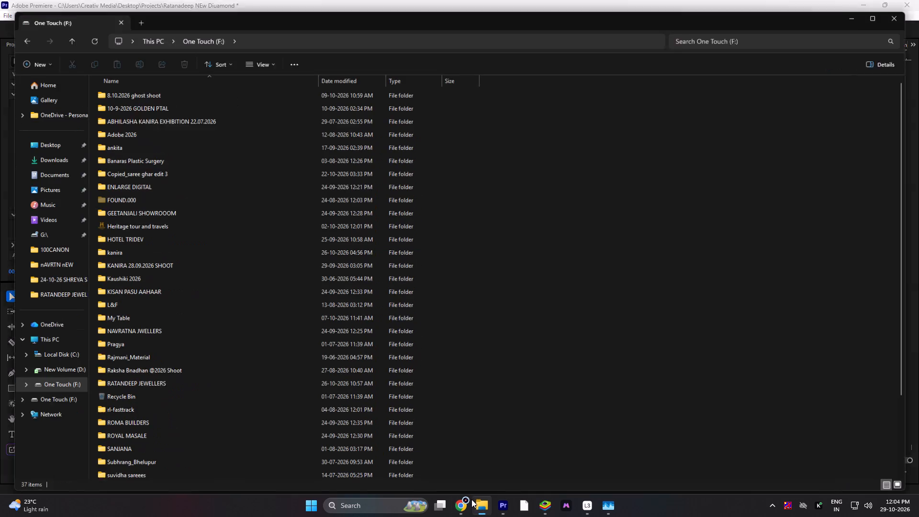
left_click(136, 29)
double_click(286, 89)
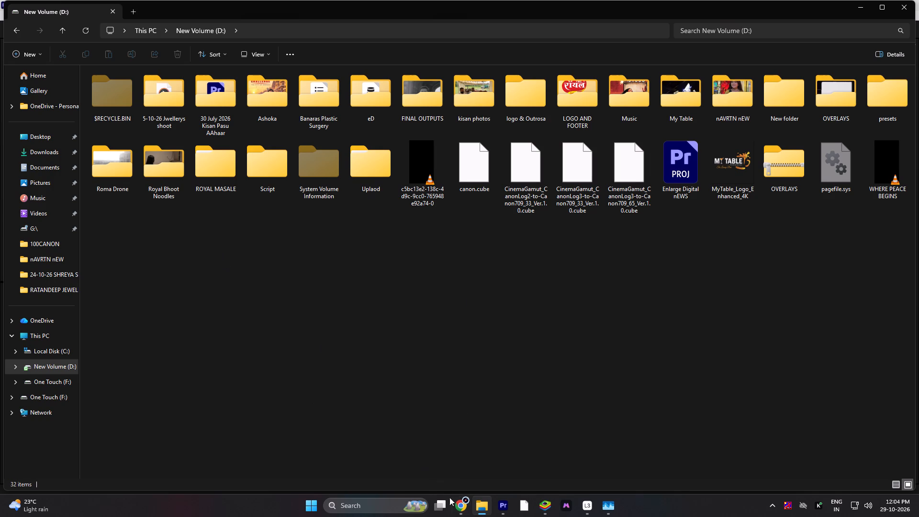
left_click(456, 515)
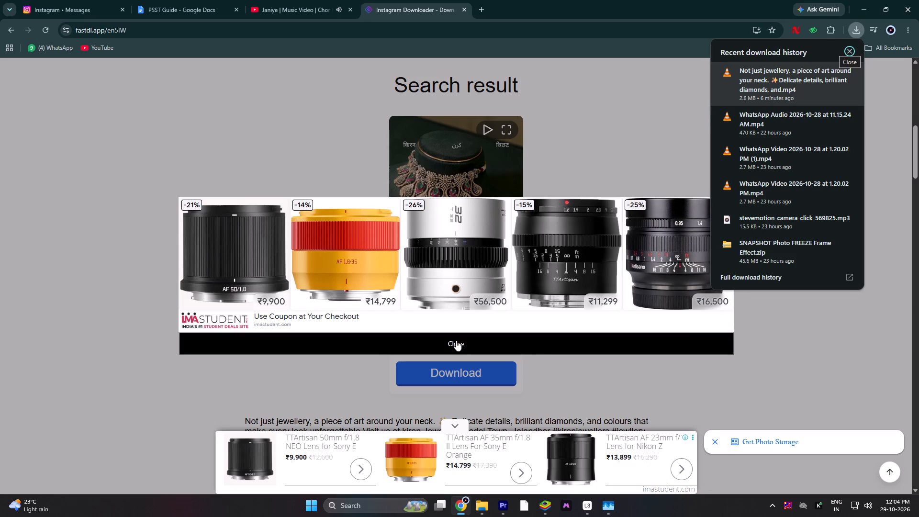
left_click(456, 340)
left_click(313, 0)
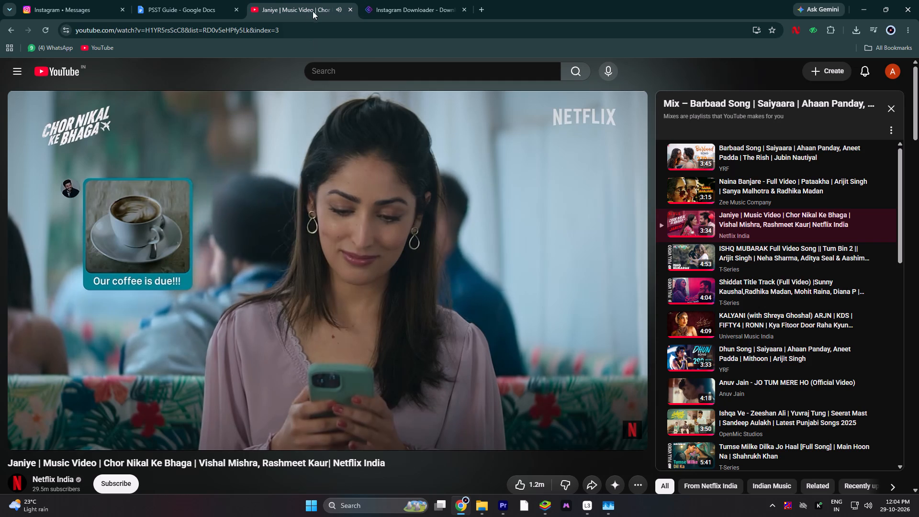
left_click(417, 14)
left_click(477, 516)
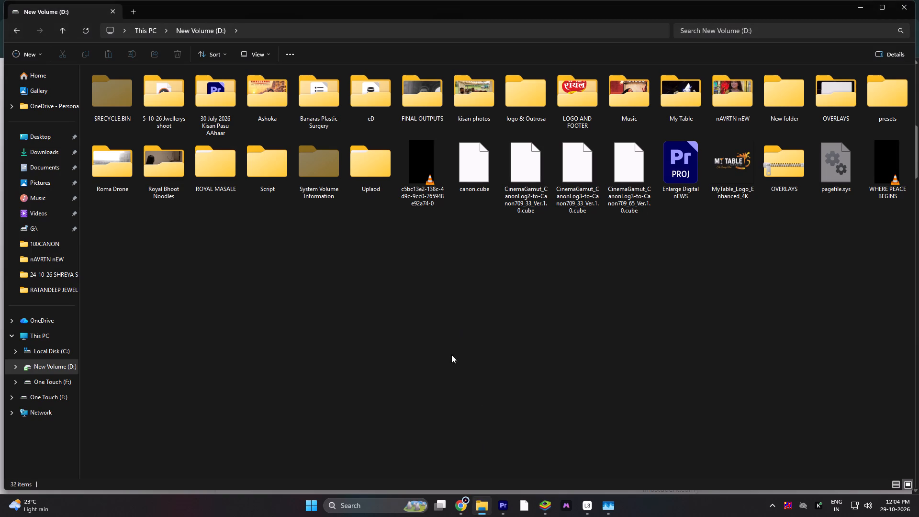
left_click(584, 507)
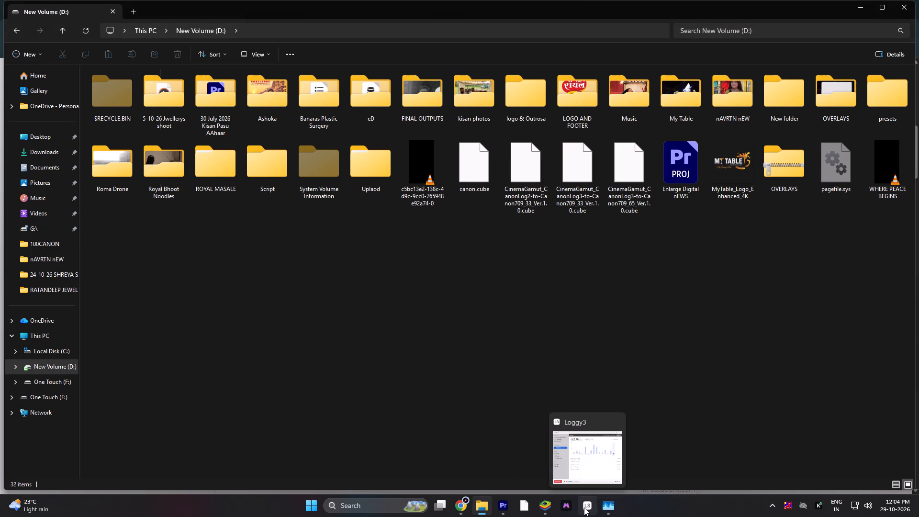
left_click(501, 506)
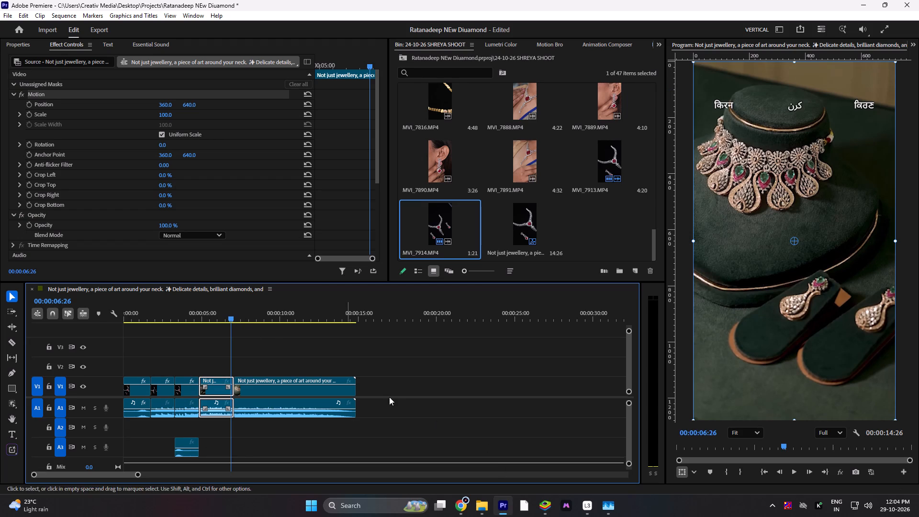
In File Explorer, open the 24-10-26 SHREYA SHOOT folder inside RATANDEEP JEWELLERS on the One Touch (F:) drive.
left_click(478, 504)
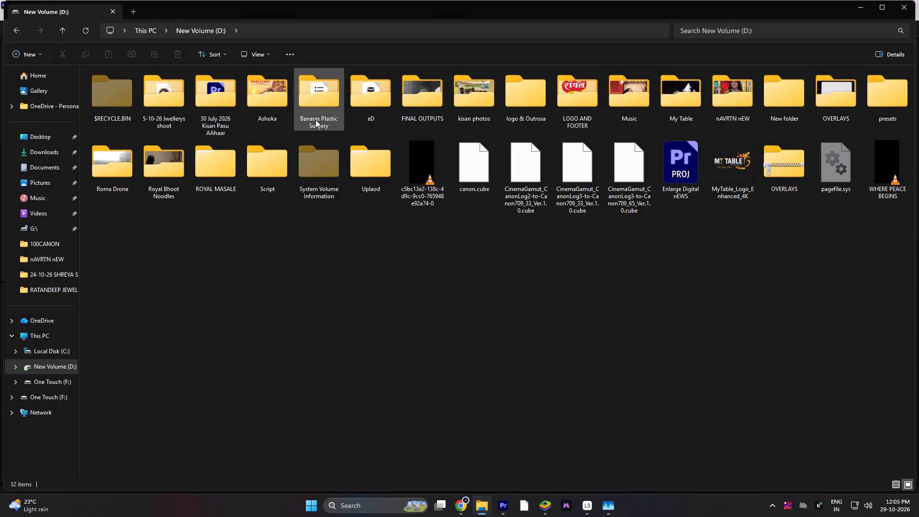
left_click(44, 384)
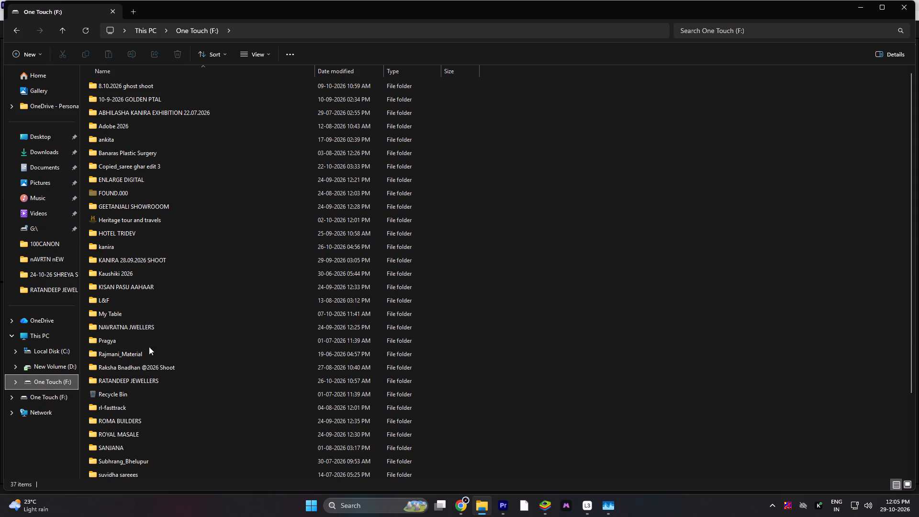
double_click(134, 382)
double_click(118, 112)
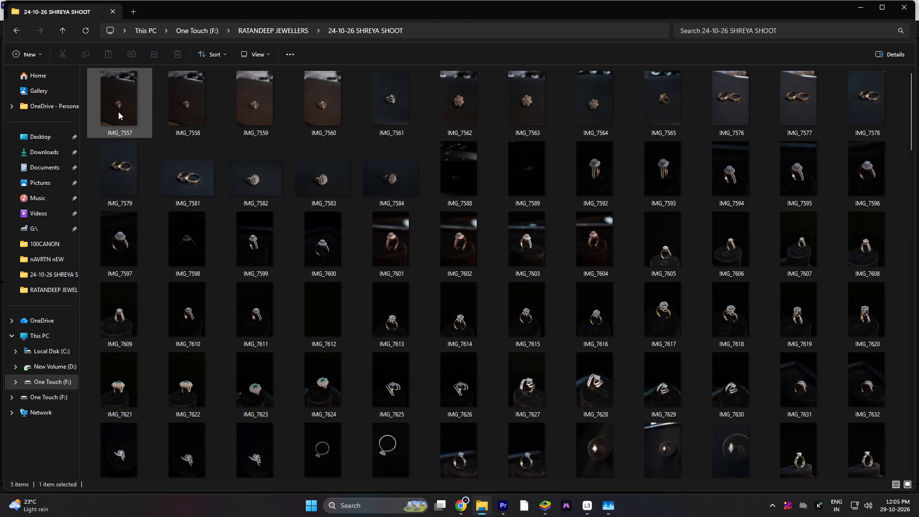
Examine the 24-10-26 SHREYA SHOOT folder's stills and videos for footage of the red-stone necklace and earring set.
scroll(119, 111, "down", 3)
scroll(235, 217, "down", 1)
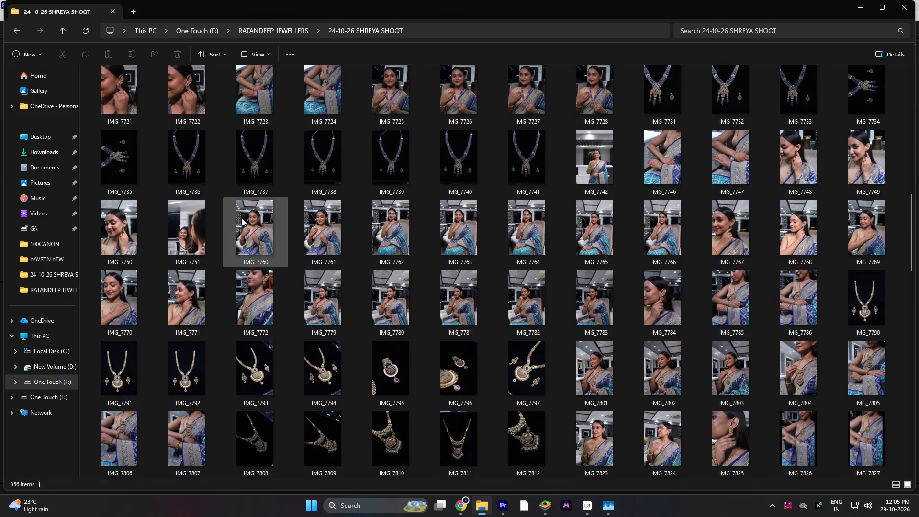
scroll(312, 212, "up", 1)
scroll(312, 212, "down", 9)
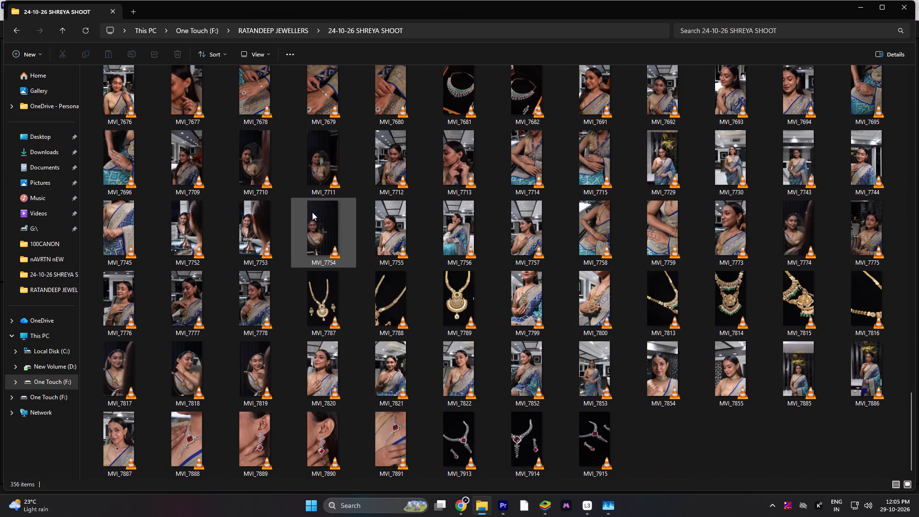
scroll(312, 212, "down", 1)
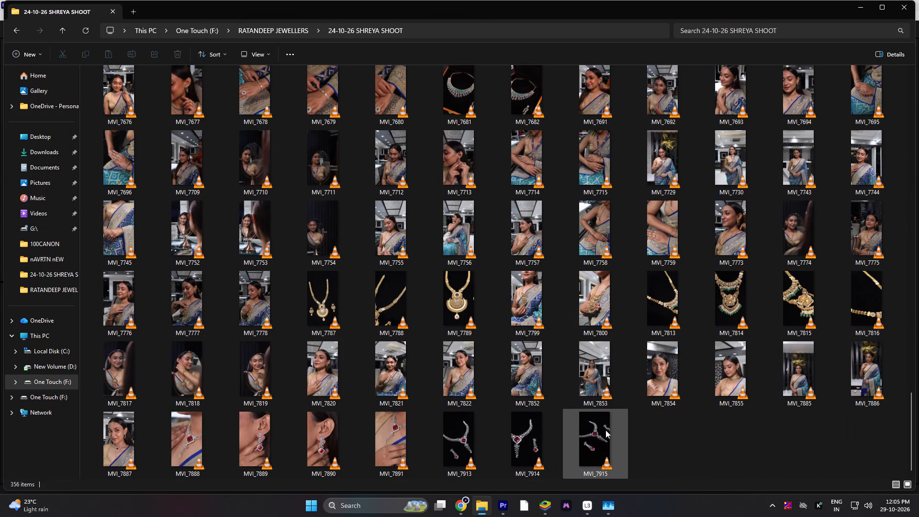
scroll(415, 463, "up", 8)
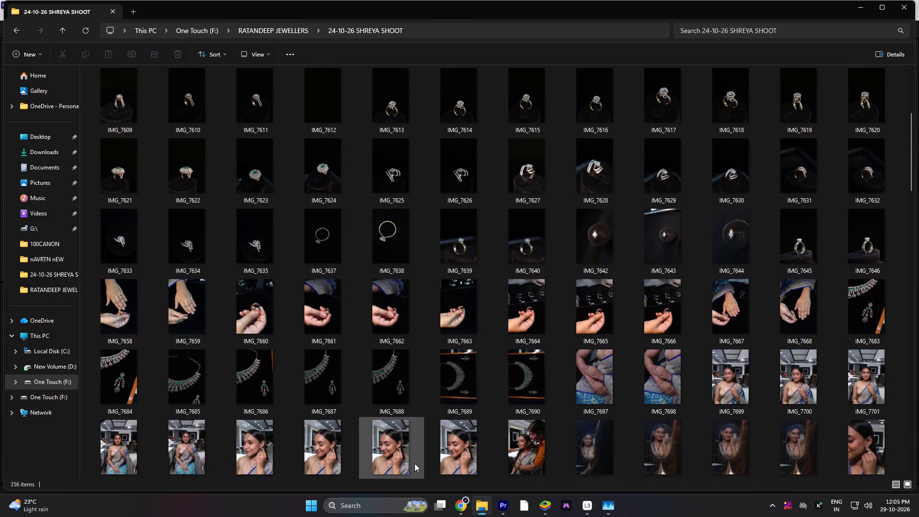
scroll(415, 463, "down", 1)
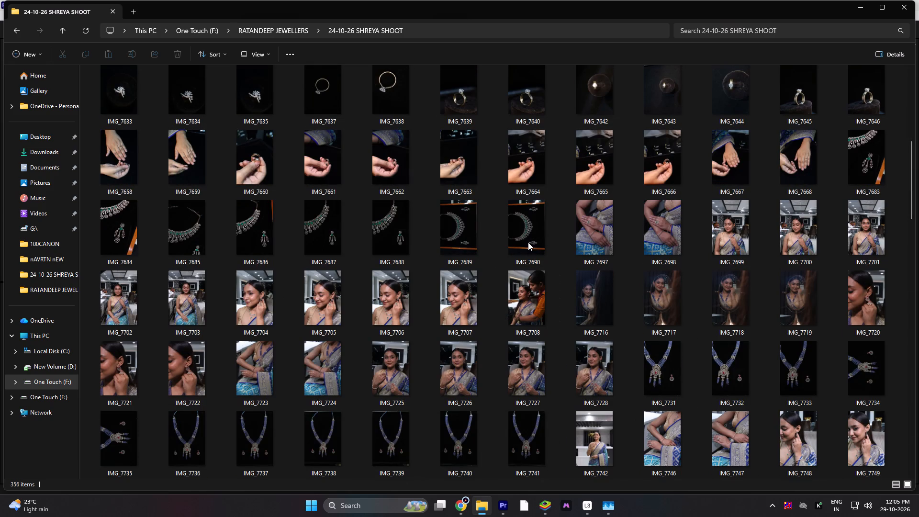
scroll(529, 232, "up", 4)
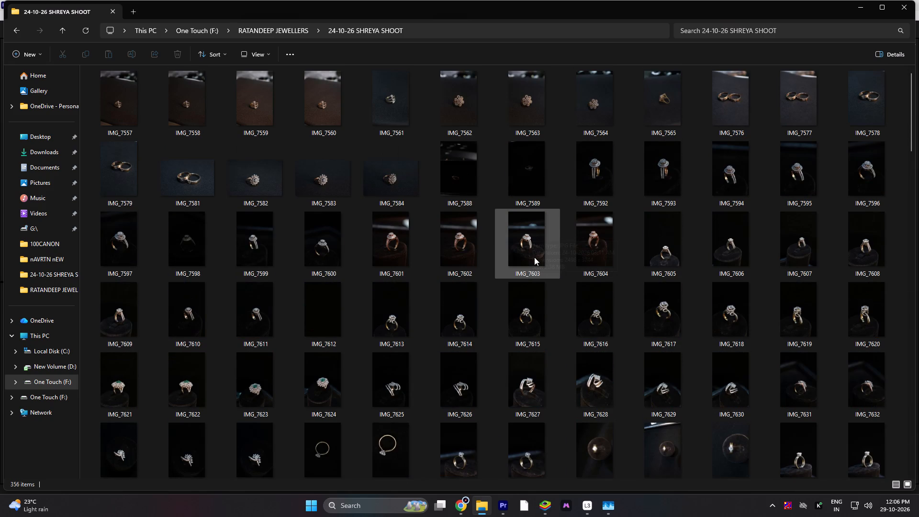
scroll(535, 257, "down", 3)
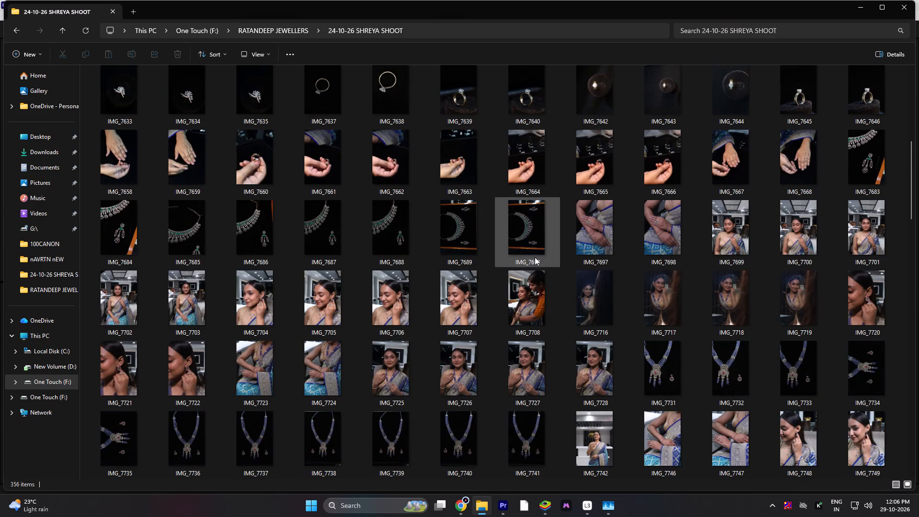
scroll(535, 257, "down", 4)
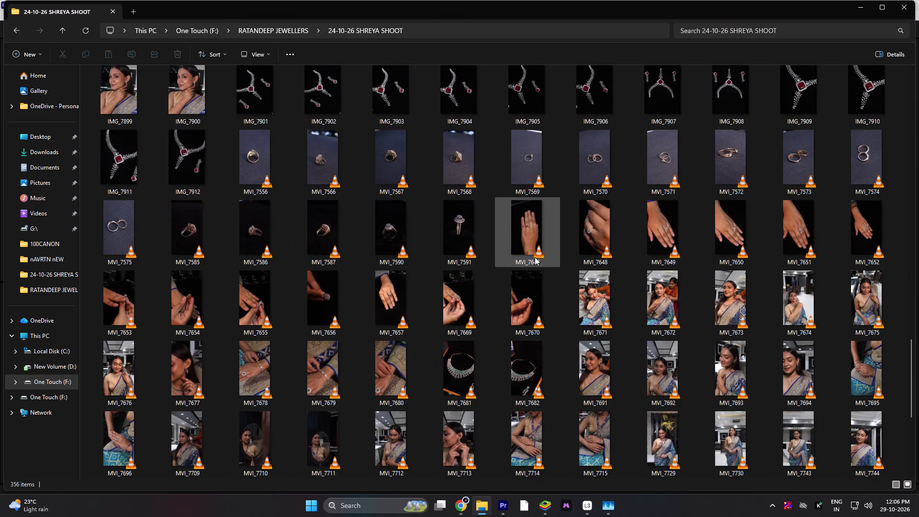
scroll(535, 257, "down", 3)
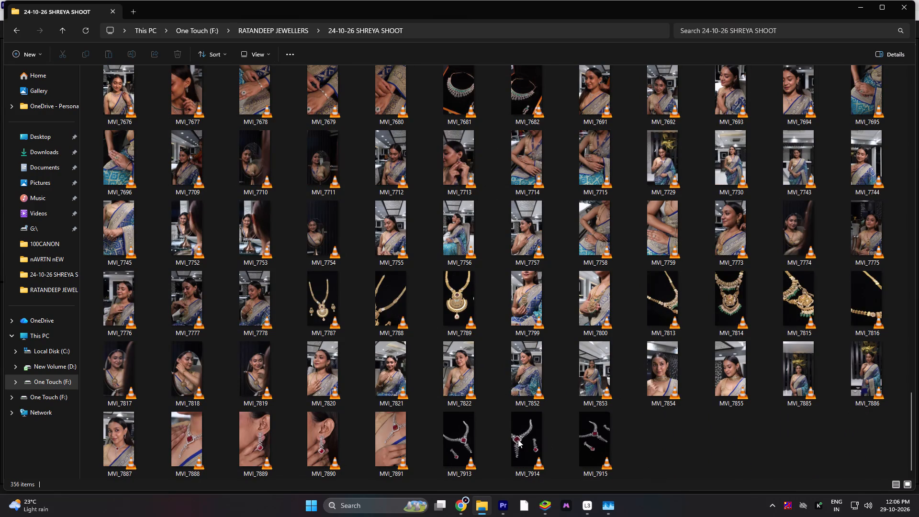
Browse the shoot folder in details and thumbnail views to find the red-stone necklace stills on black.
left_click(891, 483)
left_click(289, 68)
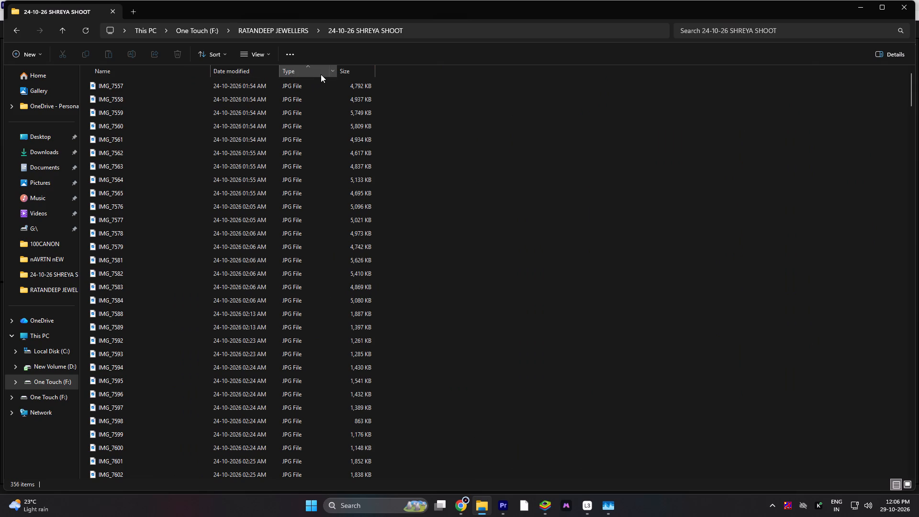
left_click(903, 477)
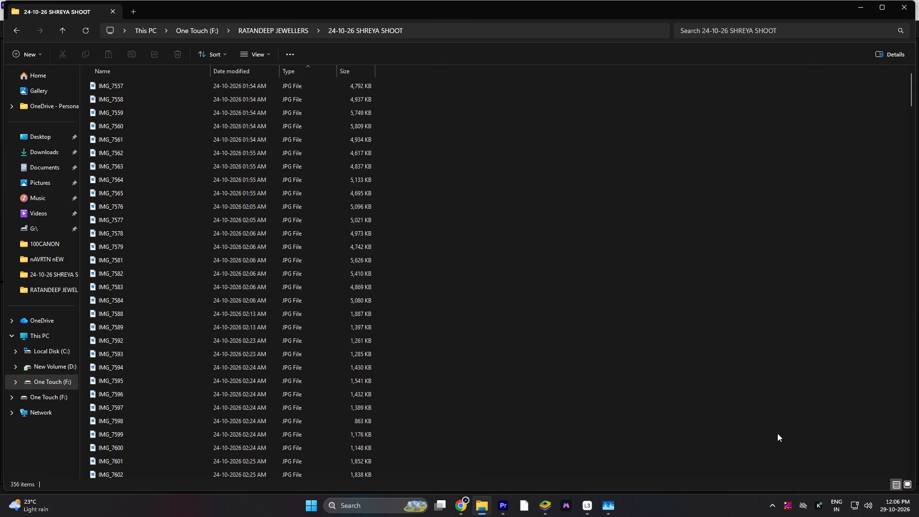
left_click(905, 480)
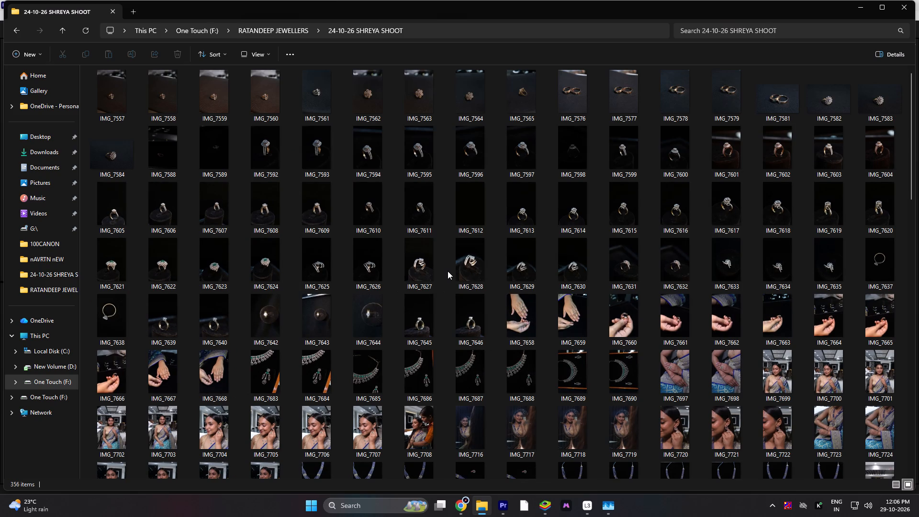
scroll(448, 271, "up", 2)
scroll(448, 271, "down", 1)
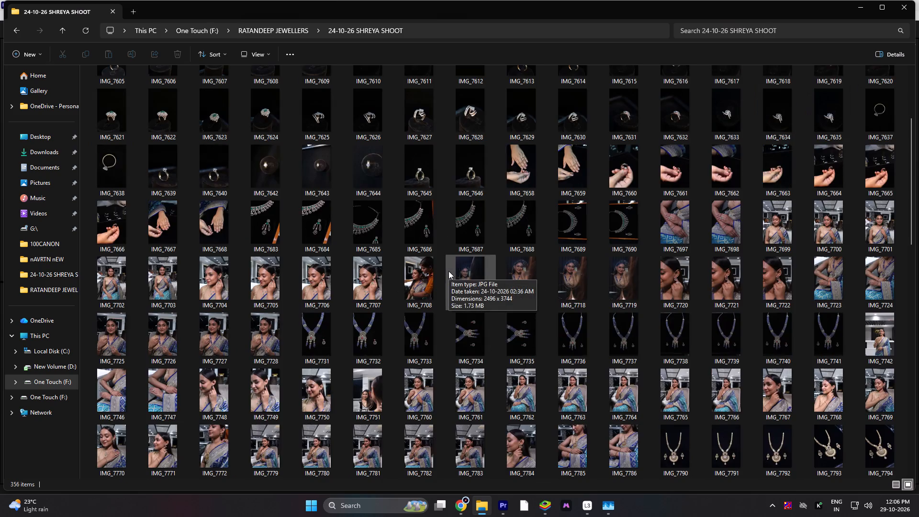
scroll(448, 271, "down", 3)
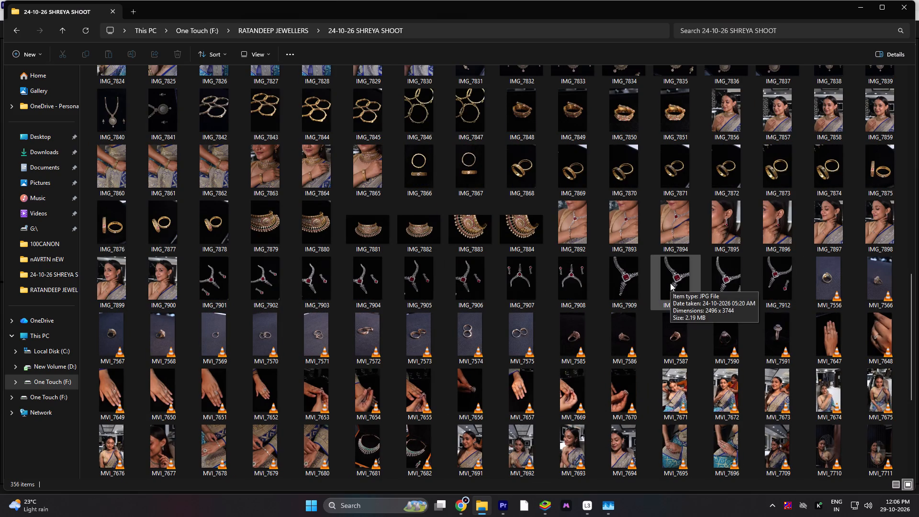
Bring stills IMG_7901 through IMG_7912 from File Explorer into the Premiere sequence, placing them on V3 at 00:00:06:26.
left_click(221, 277)
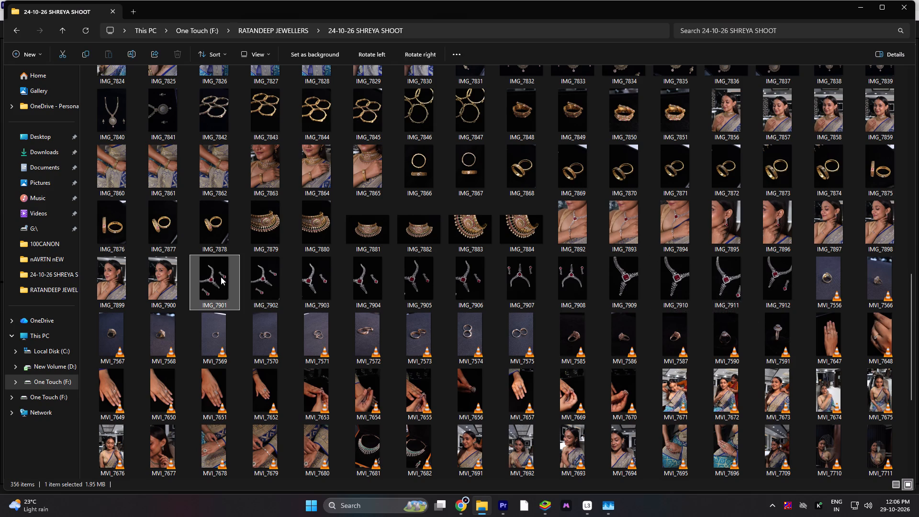
key("shift+Right")
key("shift+Right")
key("shift+Right")
key("shift+Right")
key("shift+Right")
key("shift+Right")
key("shift+Right")
key("shift+Right")
key("shift+Right")
key("shift+Right")
key("shift+Right")
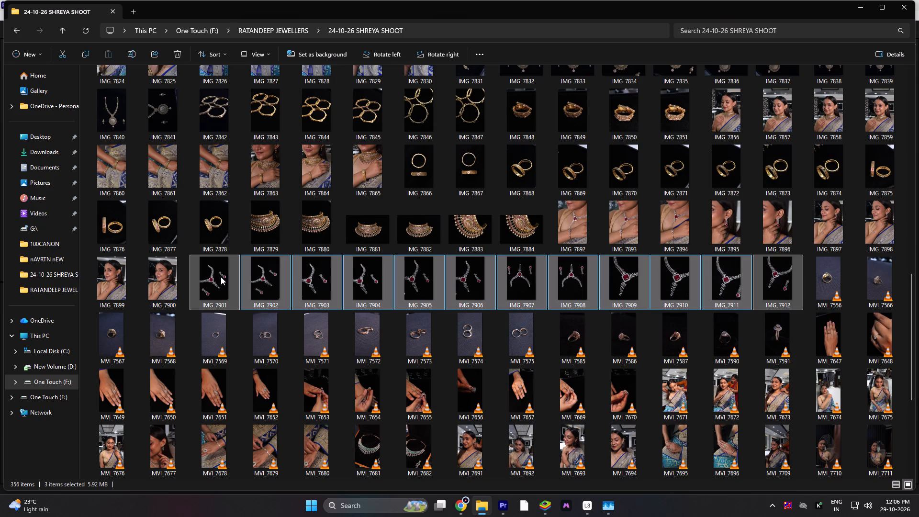
left_click_drag(215, 278, 495, 489)
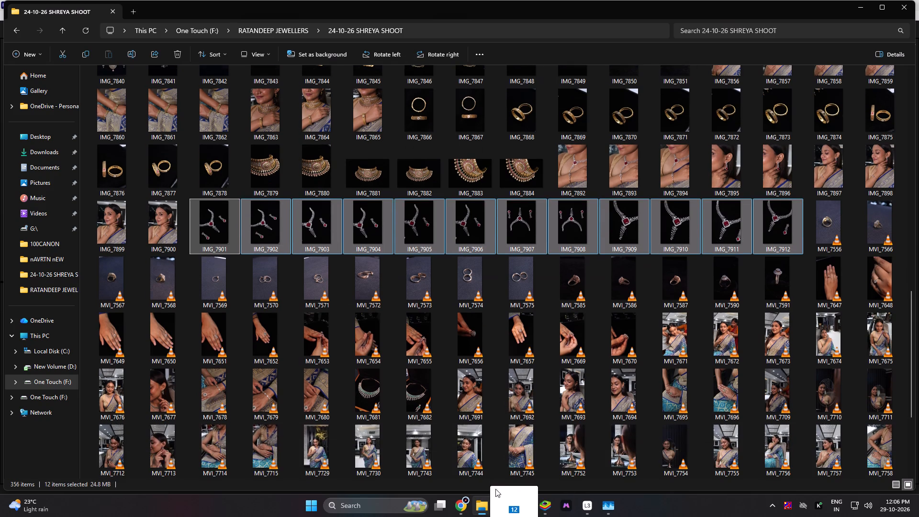
left_click_drag(495, 489, 242, 338)
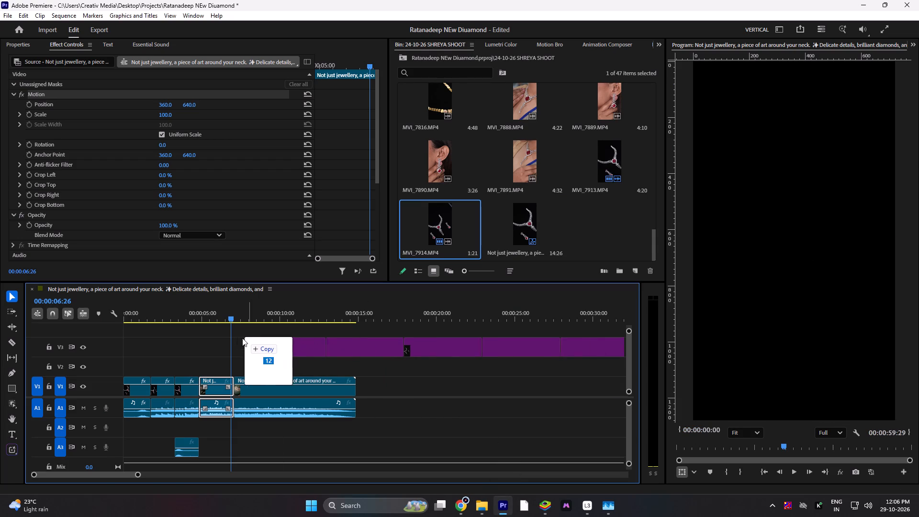
left_click_drag(242, 338, 230, 338)
Review the twelve necklace stills on V3 to choose one that suits the reference shot.
left_click_drag(134, 478, 191, 478)
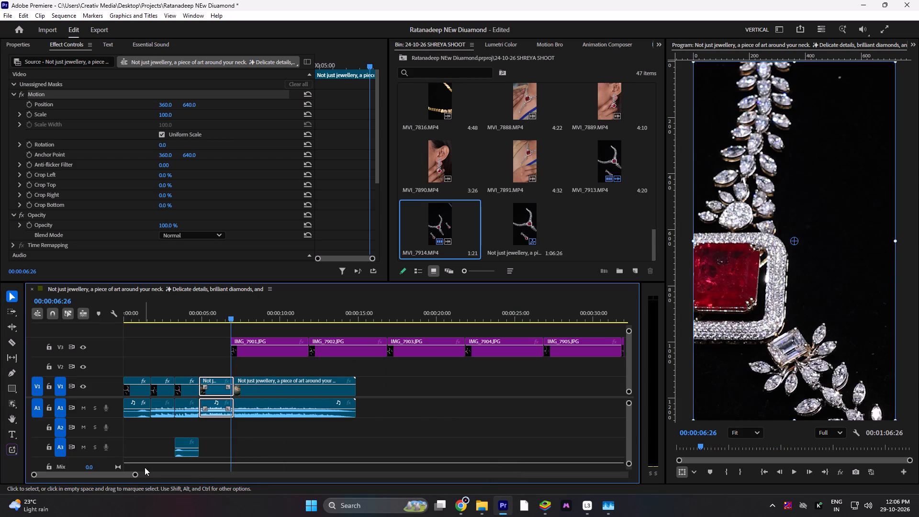
left_click_drag(134, 473, 292, 497)
left_click_drag(404, 328, 114, 342)
key("f")
left_click_drag(154, 319, 186, 319)
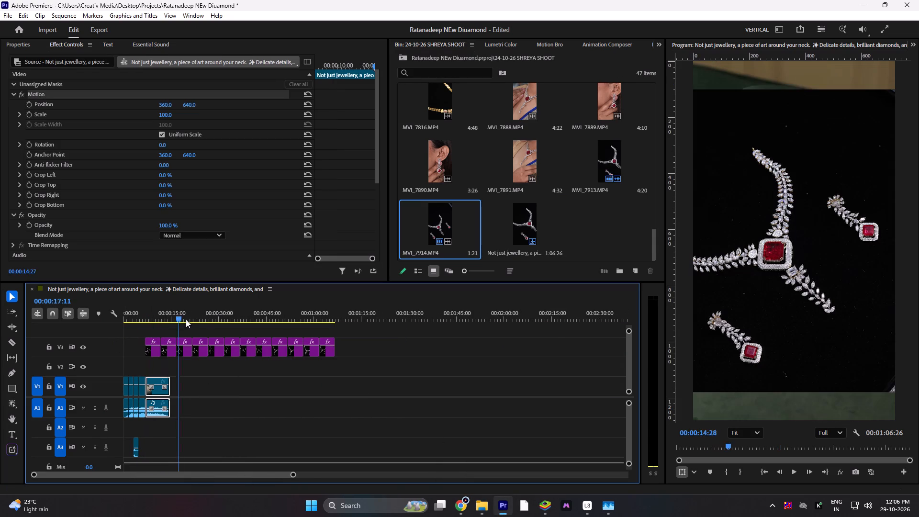
left_click_drag(186, 319, 334, 336)
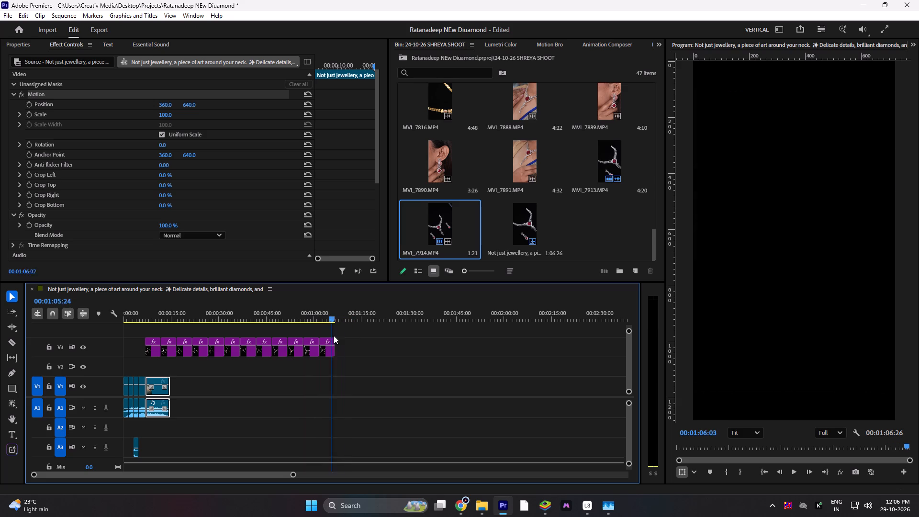
left_click_drag(334, 336, 302, 341)
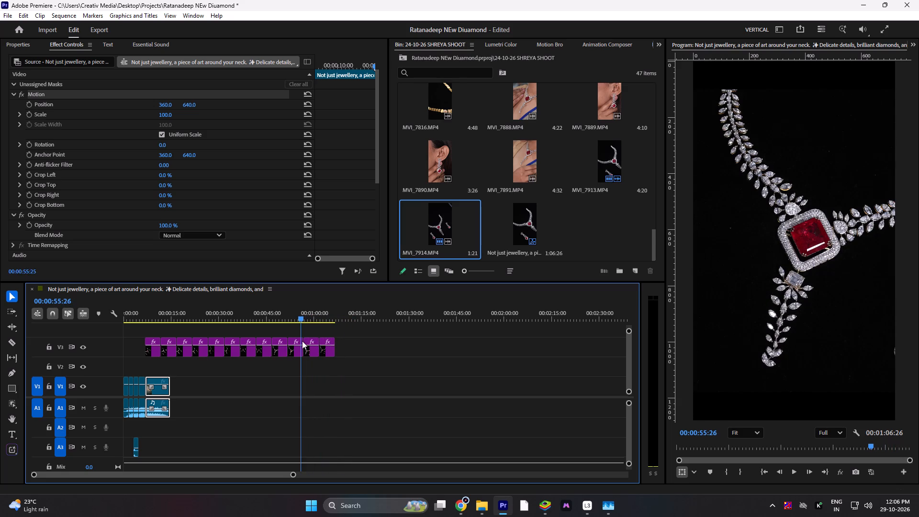
left_click_drag(302, 341, 291, 342)
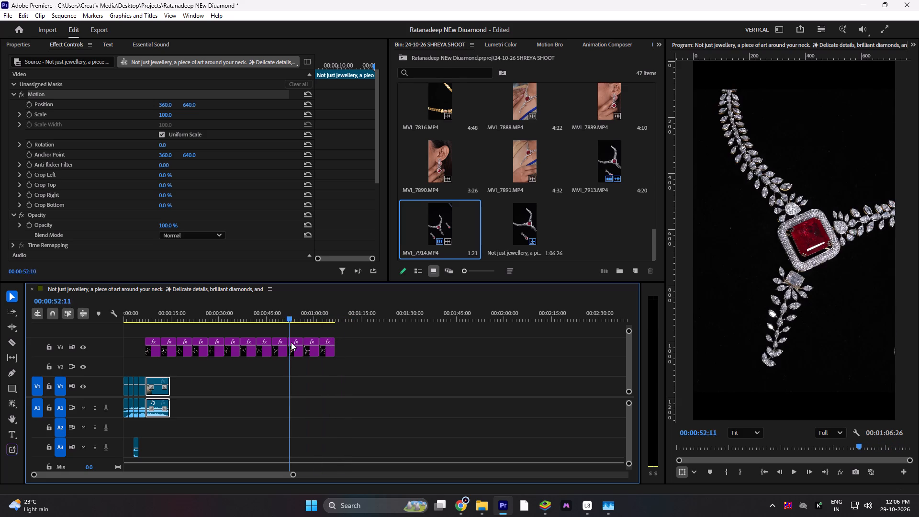
left_click_drag(291, 342, 247, 346)
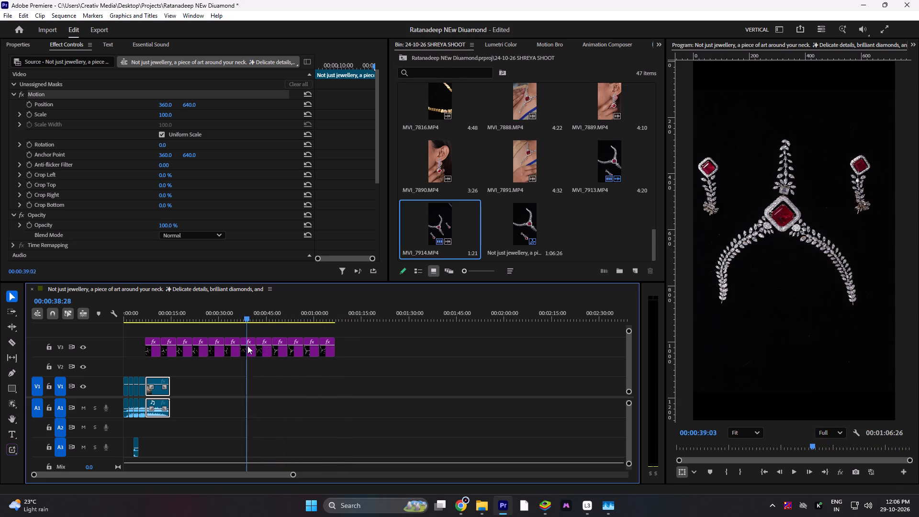
left_click_drag(247, 346, 235, 346)
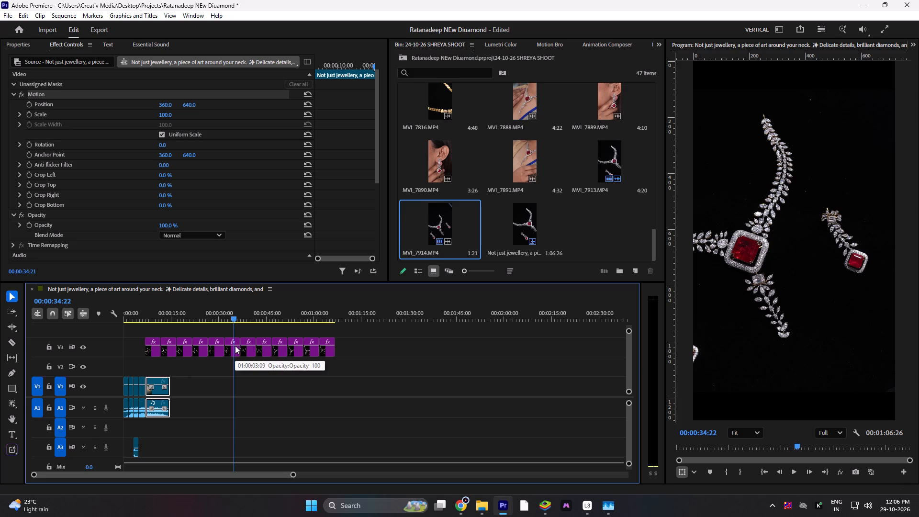
left_click_drag(235, 346, 227, 346)
Delete every still on V3 except IMG_7906.JPG.
left_click_drag(138, 327, 224, 356)
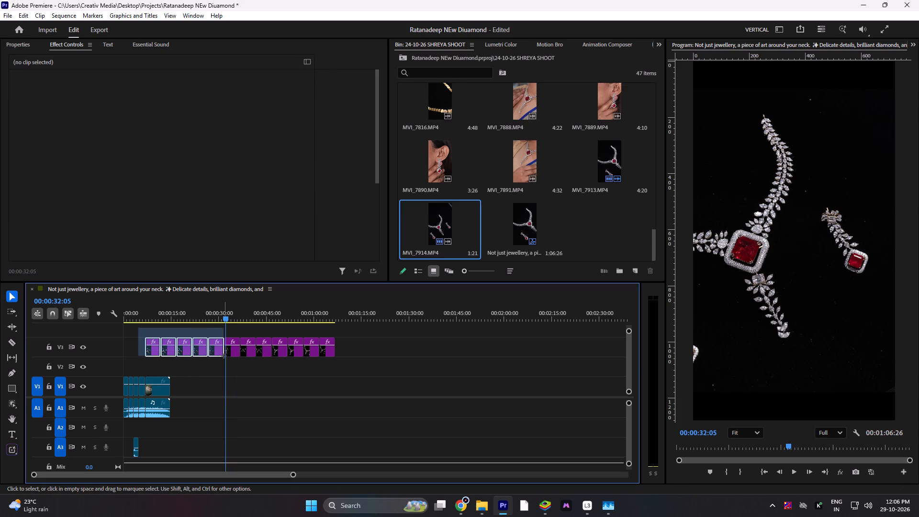
left_click_drag(224, 356, 219, 356)
key("Delete")
left_click_drag(250, 366, 350, 351)
key("Delete")
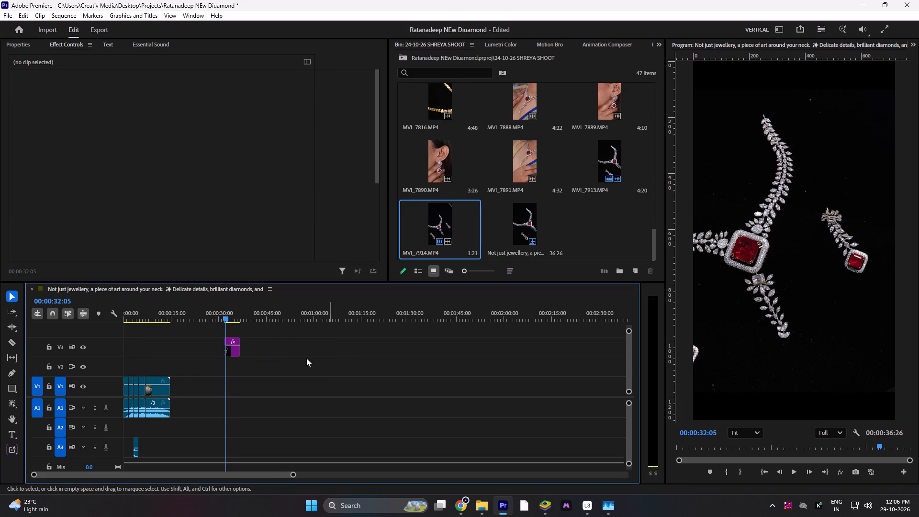
Move IMG_7906.JPG down to V2, starting where the fifth V1 reference clip begins.
left_click_drag(233, 353, 153, 364)
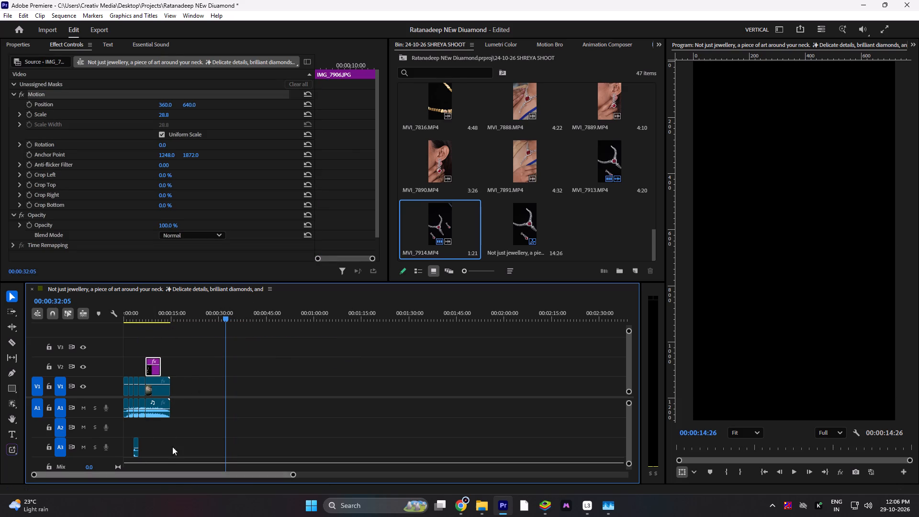
left_click(151, 313)
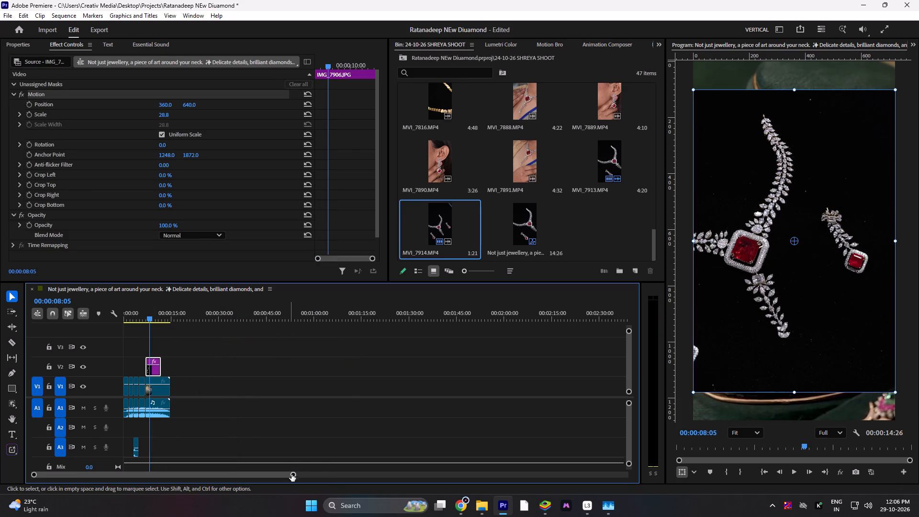
left_click_drag(293, 476, 84, 477)
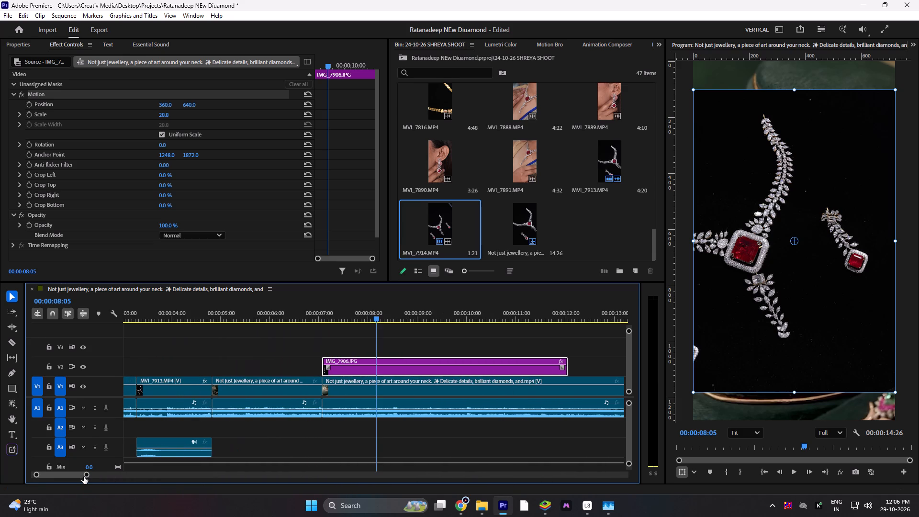
Move IMG_7906.JPG earlier on V2 so it starts where the fourth V1 clip begins, right after MVI_7913.MP4.
key("Up")
left_click_drag(301, 308, 271, 313)
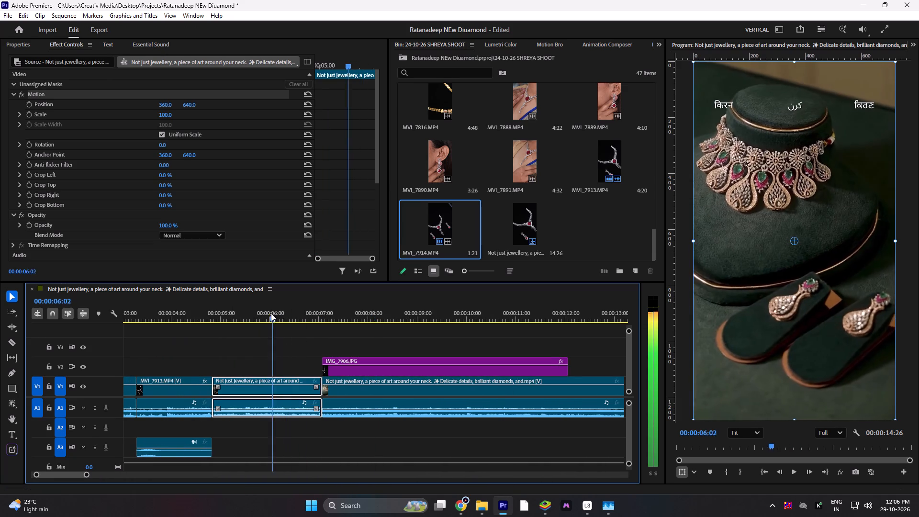
left_click_drag(271, 313, 153, 320)
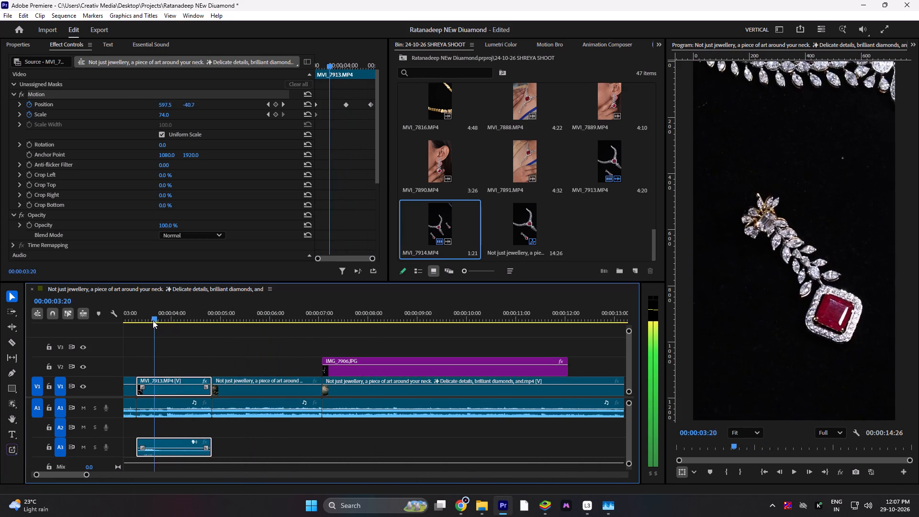
left_click_drag(153, 320, 396, 347)
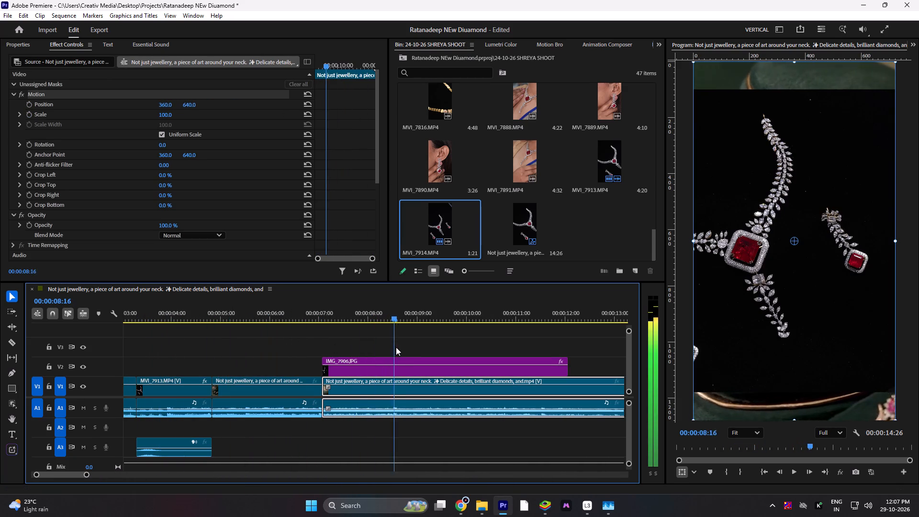
left_click_drag(396, 347, 403, 347)
left_click_drag(408, 370, 299, 370)
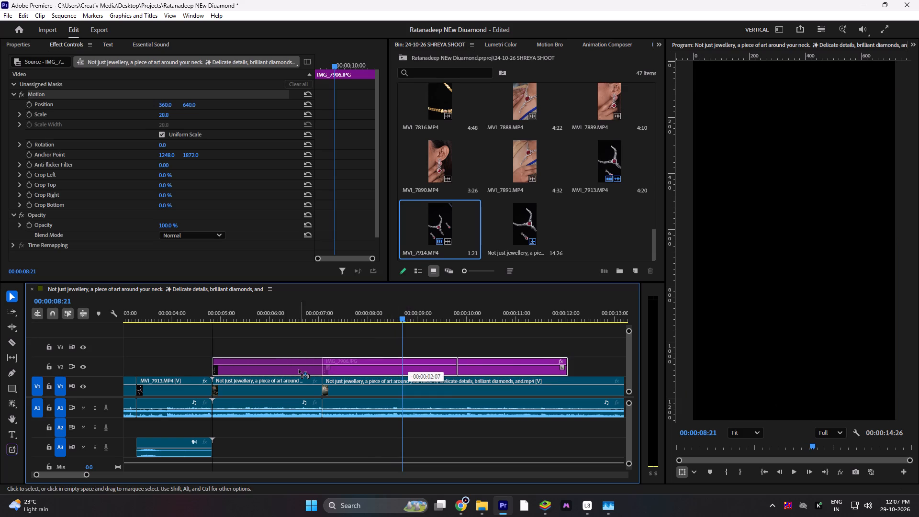
left_click_drag(299, 370, 296, 370)
Trim the end of IMG_7906.JPG on V2 to match the end of the fourth V1 clip.
left_click_drag(85, 474, 109, 475)
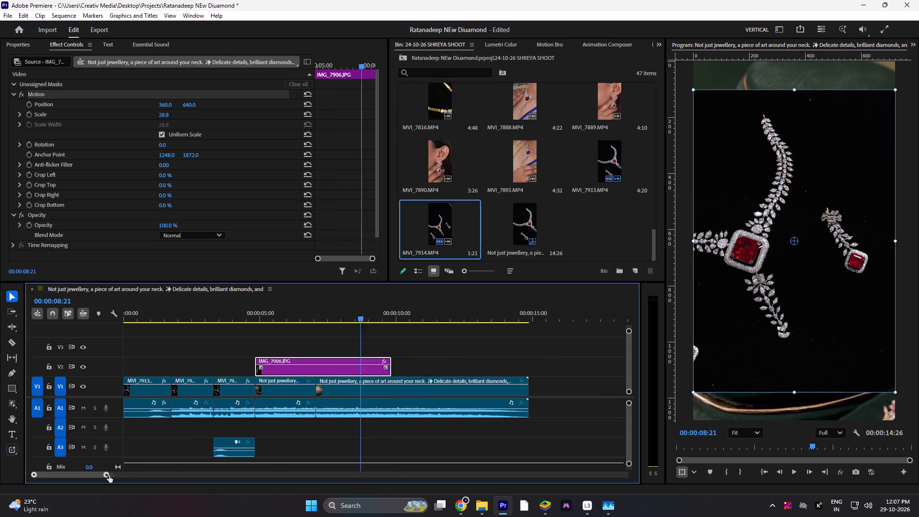
left_click_drag(109, 475, 114, 476)
left_click_drag(236, 311, 237, 311)
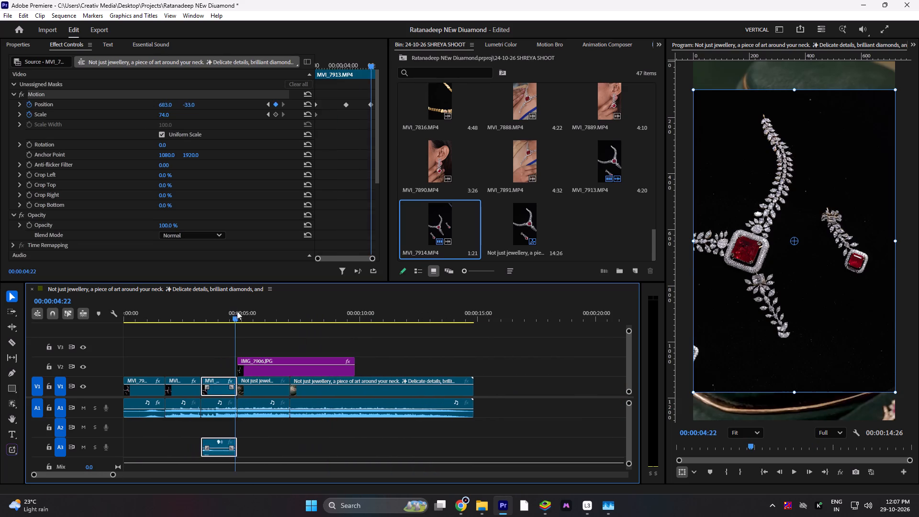
left_click_drag(237, 311, 245, 311)
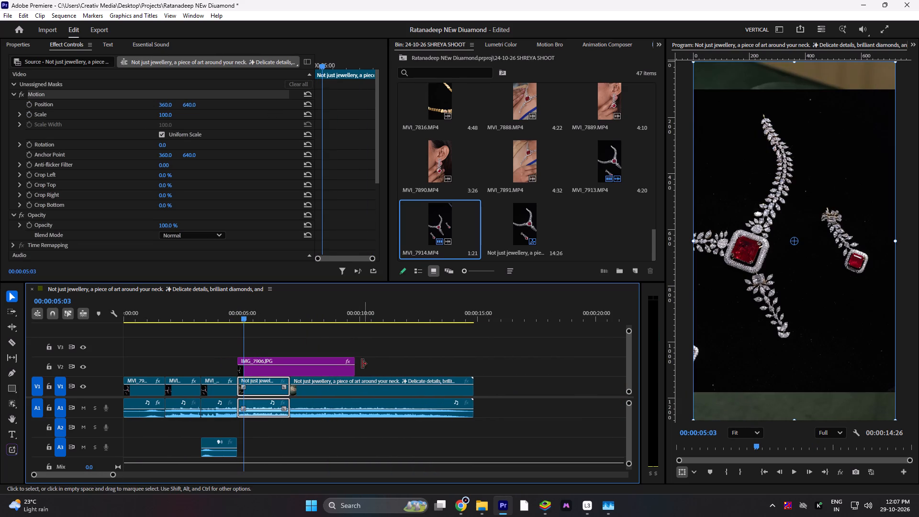
left_click_drag(358, 363, 289, 363)
Add Position and Scale keyframes at the very start of IMG_7906.JPG, with the scale set to 35.8.
left_click(260, 375)
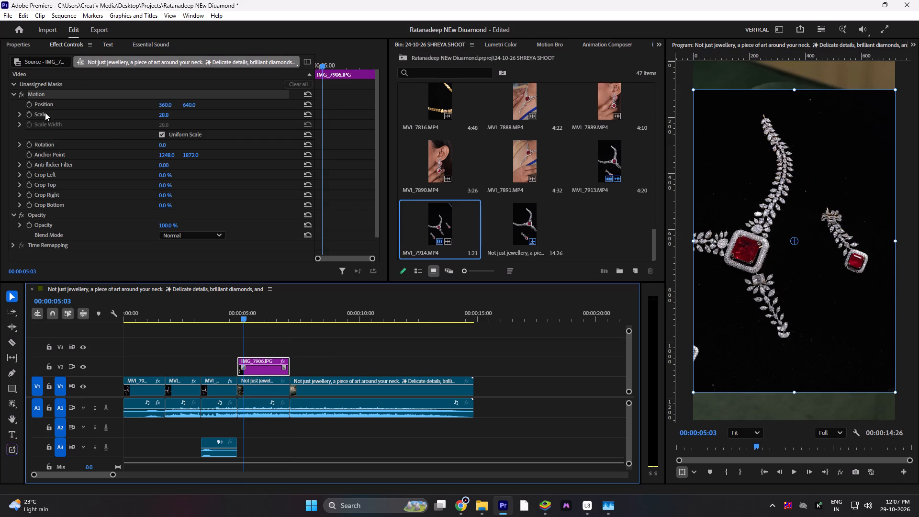
left_click(30, 112)
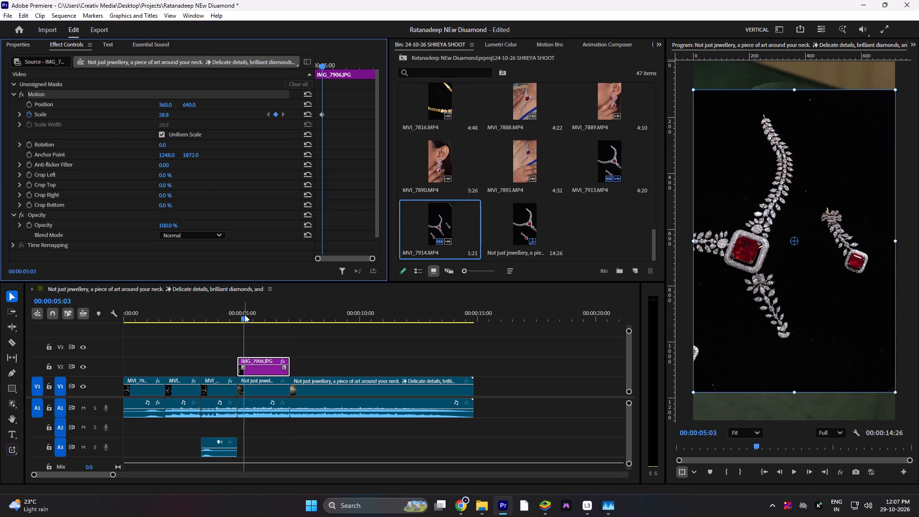
left_click(26, 103)
left_click_drag(335, 103, 310, 126)
left_click_drag(323, 115, 293, 117)
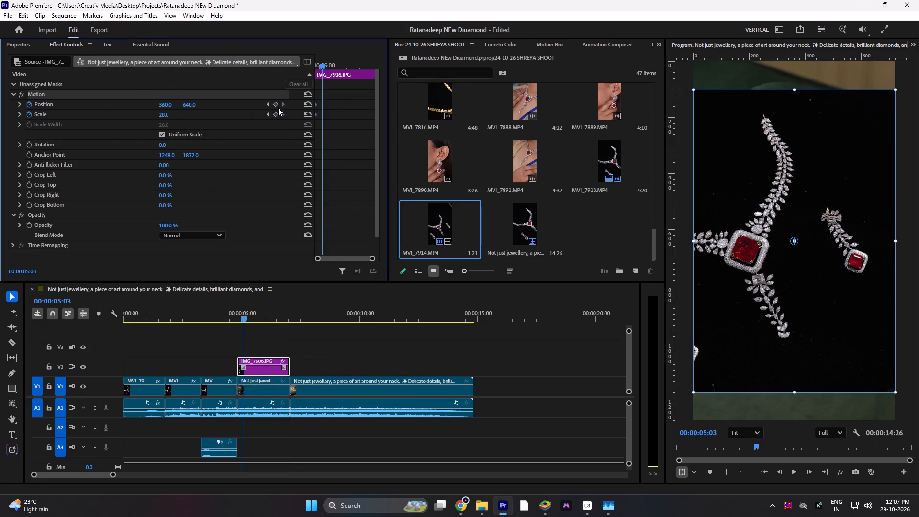
left_click(269, 114)
left_click_drag(168, 116, 177, 119)
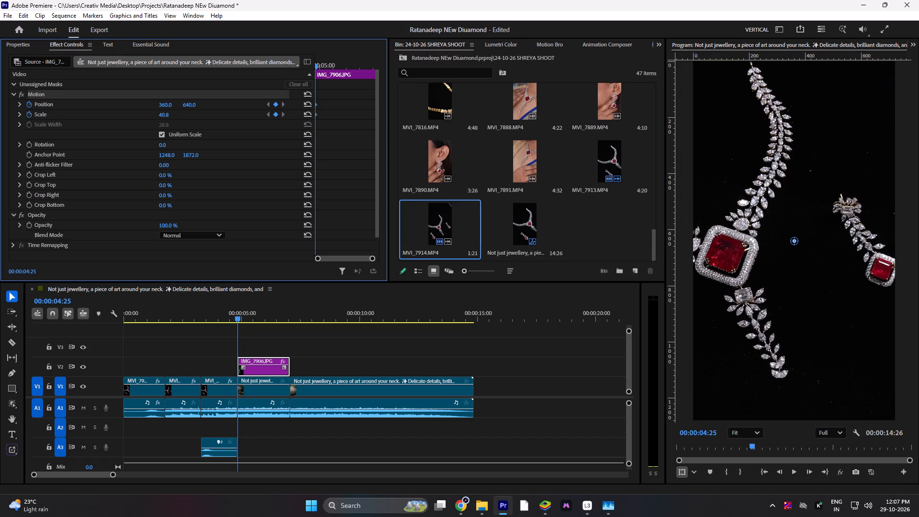
left_click_drag(177, 119, 175, 120)
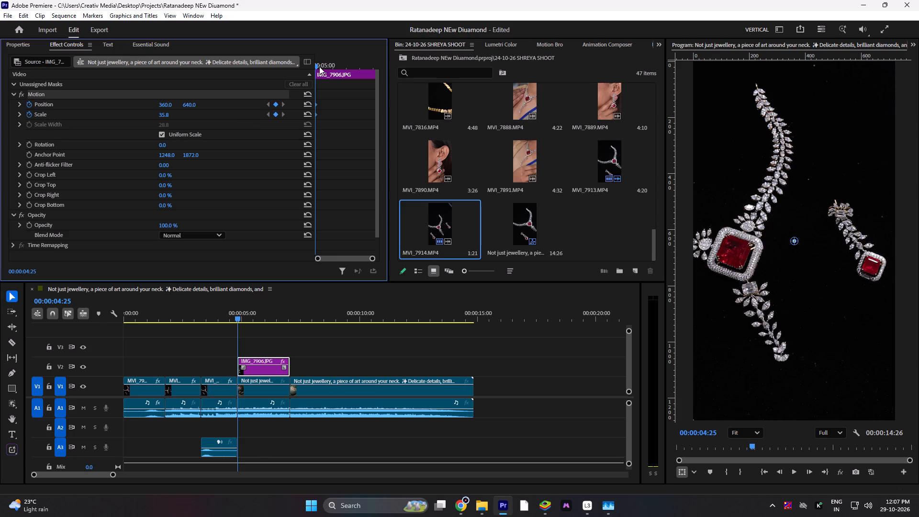
Add a Rotation keyframe at the start of IMG_7906.JPG and Position, Scale and Rotation keyframes at 00:00:06:16.
left_click_drag(320, 67, 362, 64)
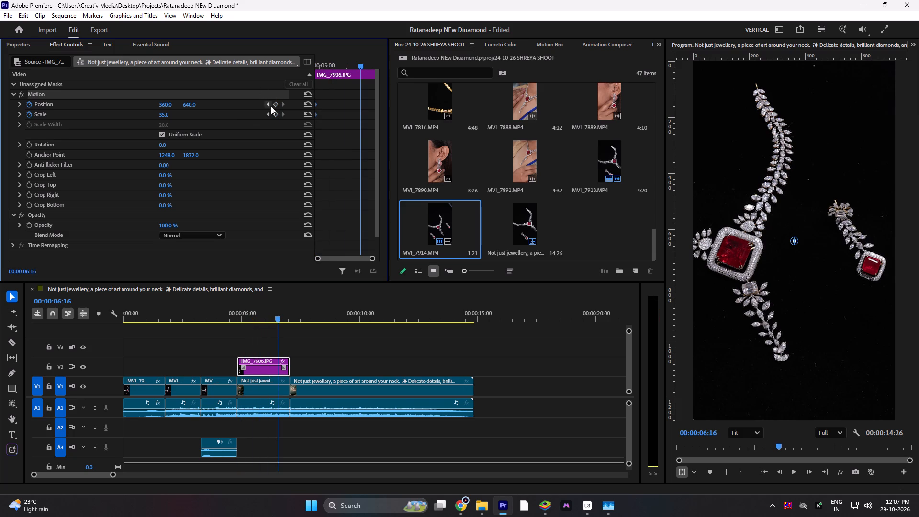
double_click(276, 108)
left_click(269, 116)
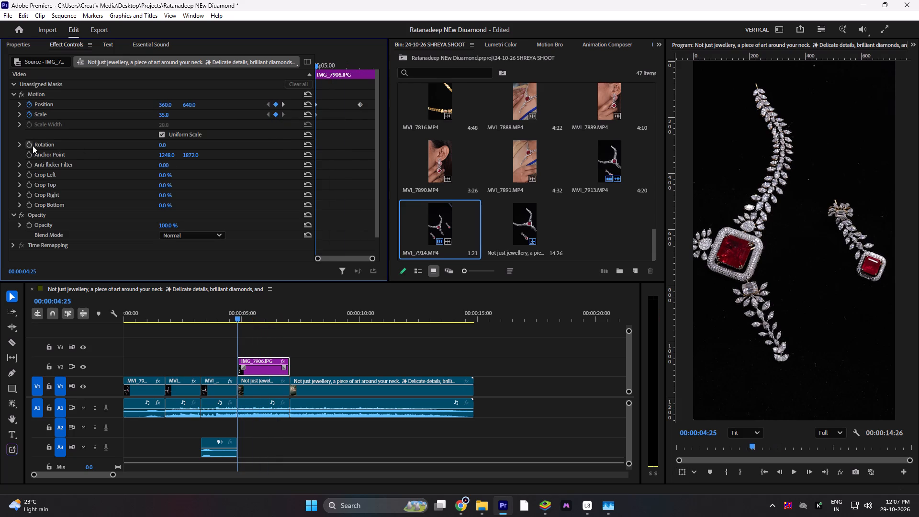
left_click(30, 144)
left_click(287, 104)
left_click(286, 102)
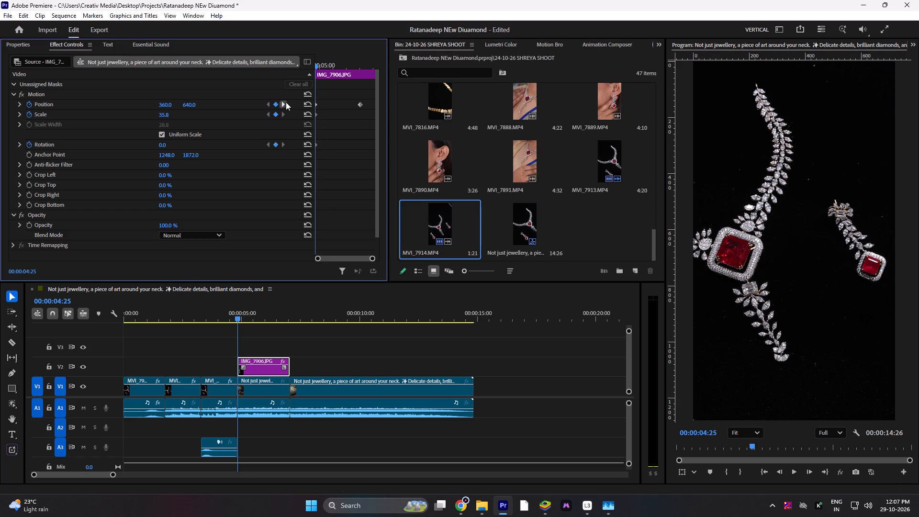
left_click(278, 112)
left_click(275, 144)
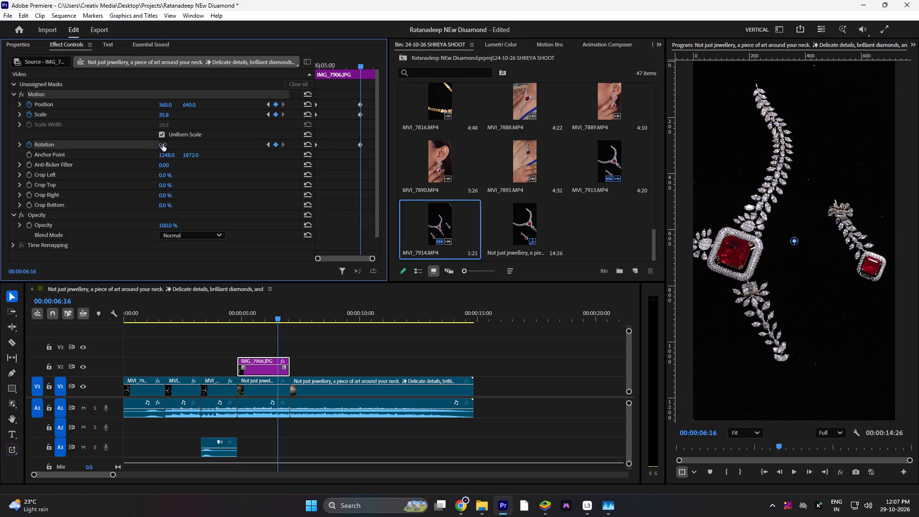
Set IMG_7906.JPG's keyframes at 00:00:06:16 to a rotation of 23° and a scale of 45.8.
left_click_drag(163, 144, 172, 144)
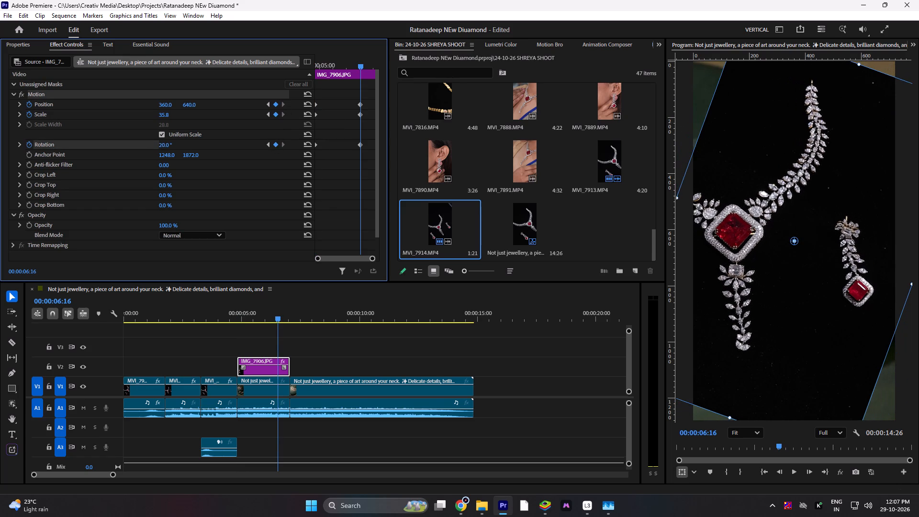
left_click_drag(172, 144, 176, 143)
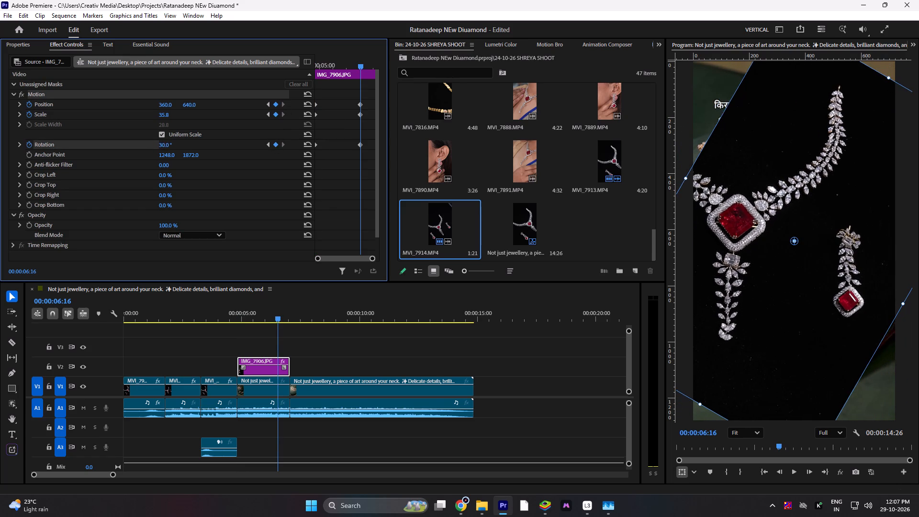
left_click_drag(176, 143, 172, 144)
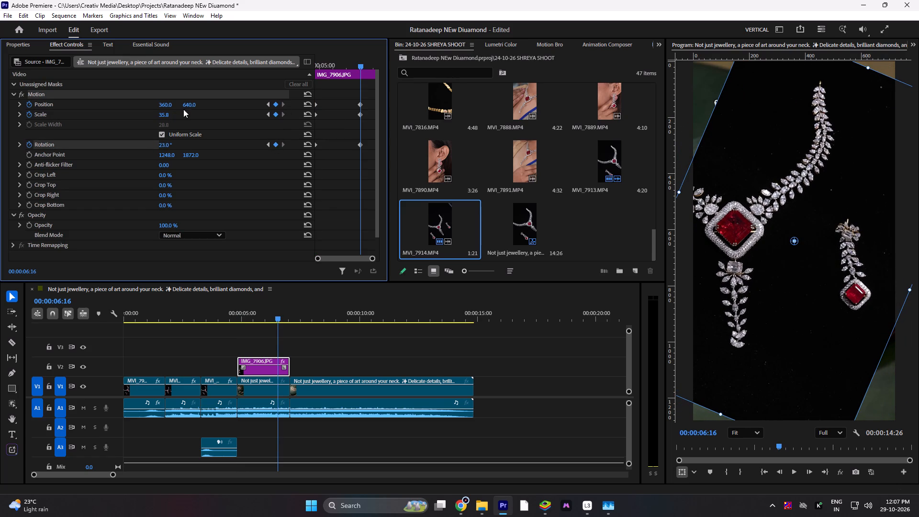
left_click_drag(167, 117, 172, 118)
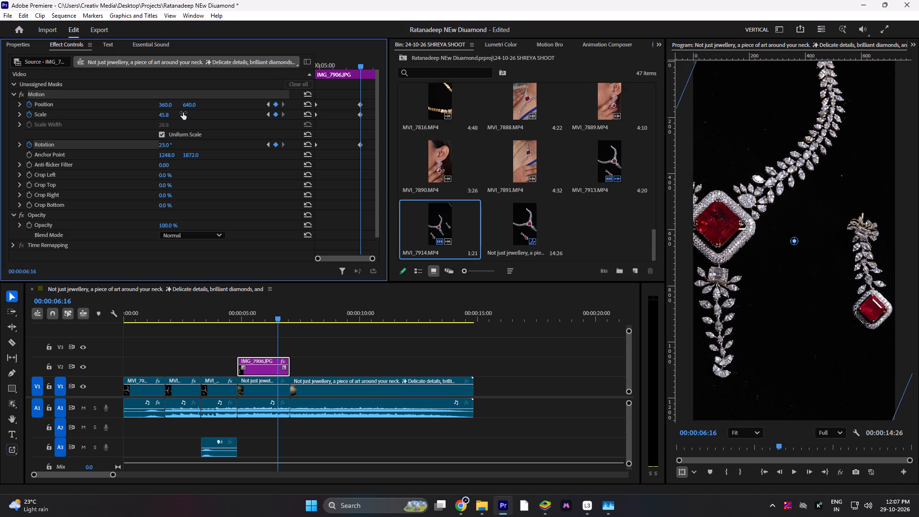
Shift the second set of Position, Scale and Rotation keyframes to the end of IMG_7906.JPG and play back the animation.
left_click_drag(352, 96, 369, 165)
left_click_drag(359, 144, 386, 146)
left_click_drag(285, 315, 261, 307)
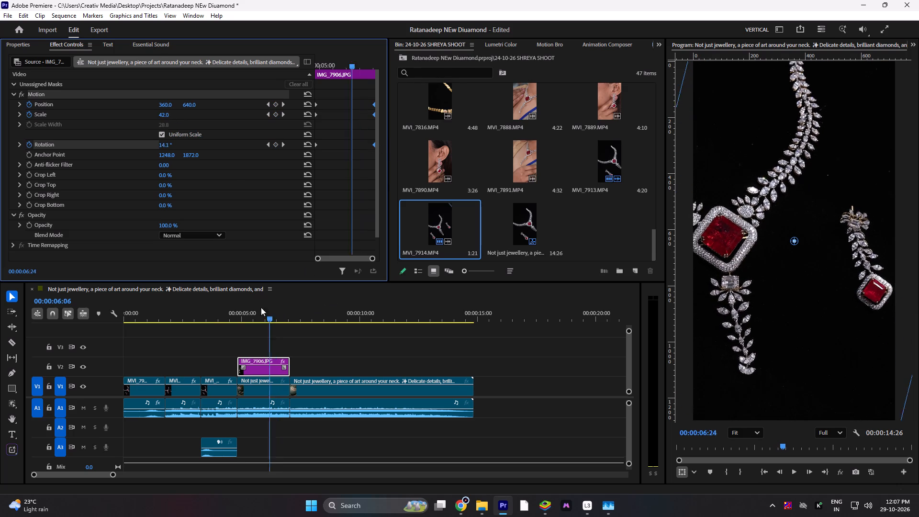
left_click_drag(261, 307, 221, 305)
key("space")
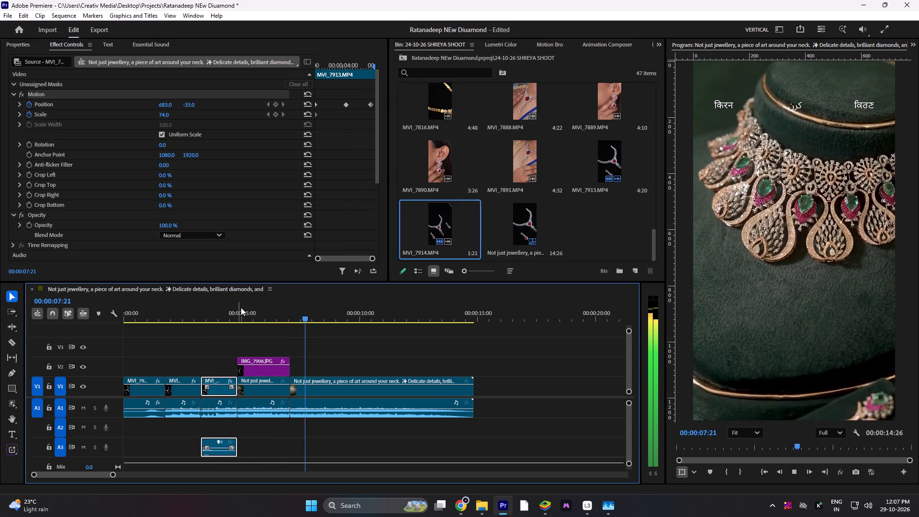
key("space")
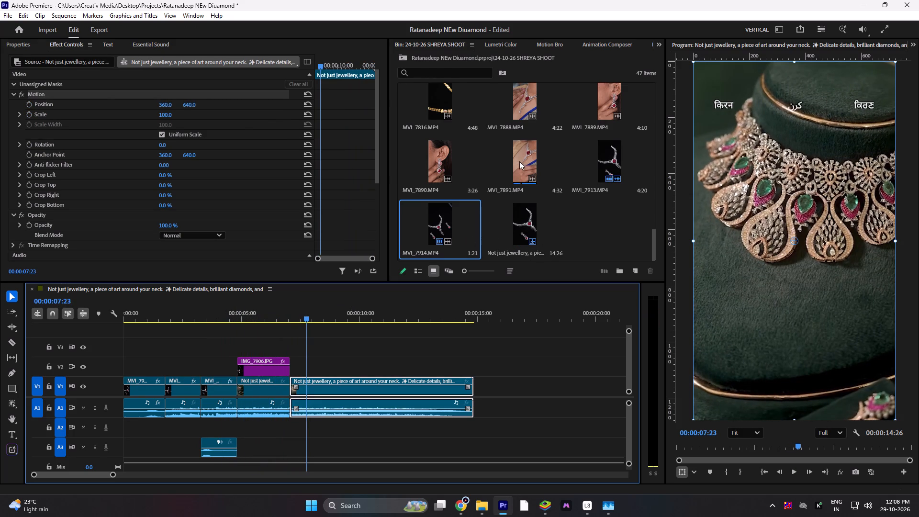
Preview source clips MVI_7913.MP4 and MVI_7914.MP4 for a section that could replace the fifth reference shot.
double_click(521, 233)
double_click(521, 227)
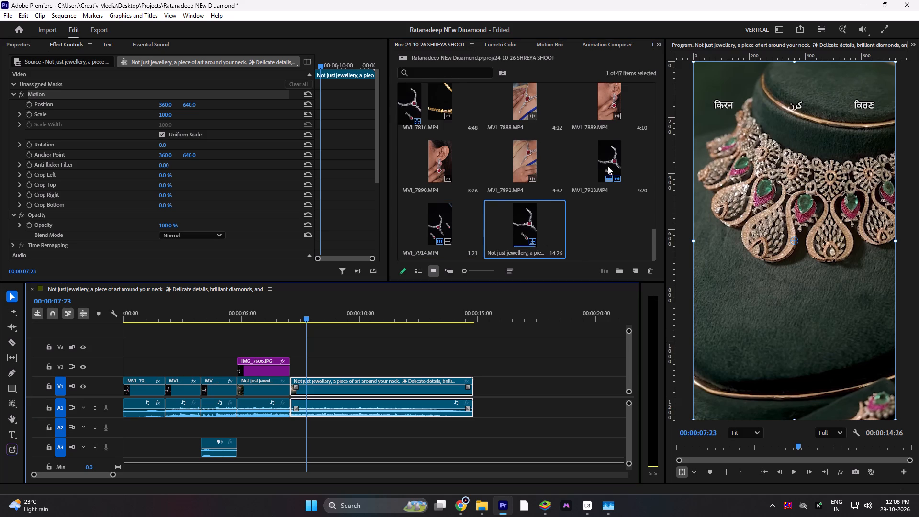
double_click(611, 165)
left_click_drag(775, 442, 805, 442)
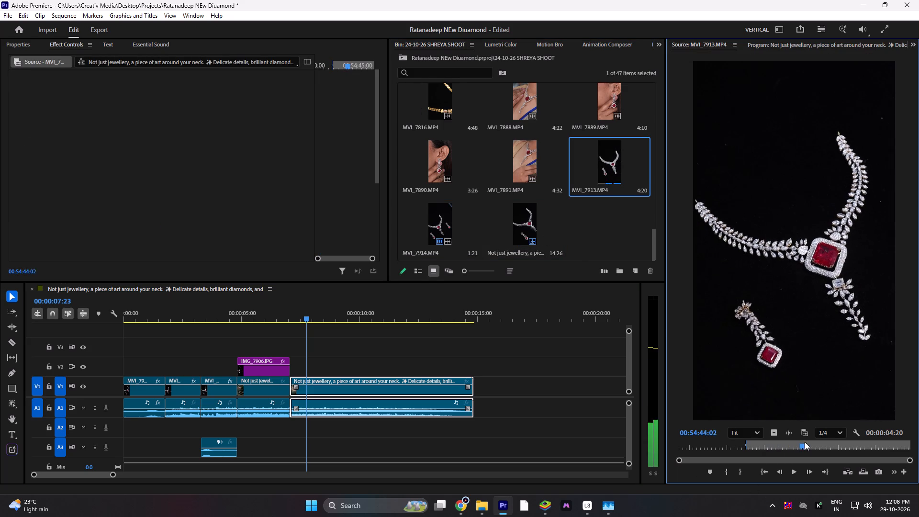
left_click_drag(805, 442, 890, 441)
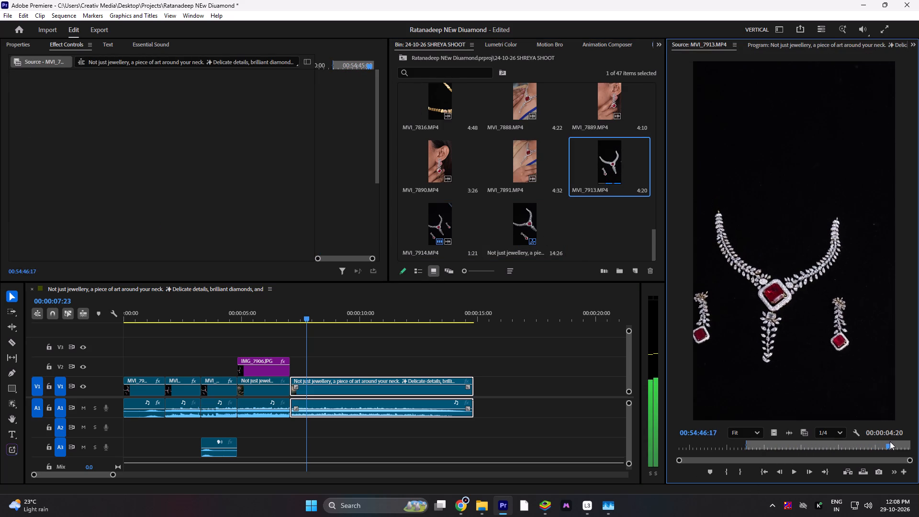
left_click_drag(890, 441, 897, 441)
double_click(439, 234)
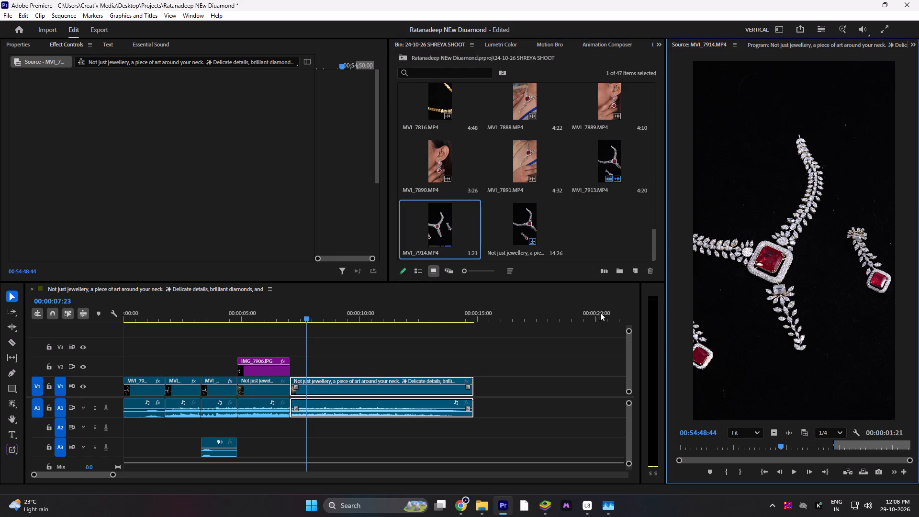
left_click_drag(809, 442, 909, 438)
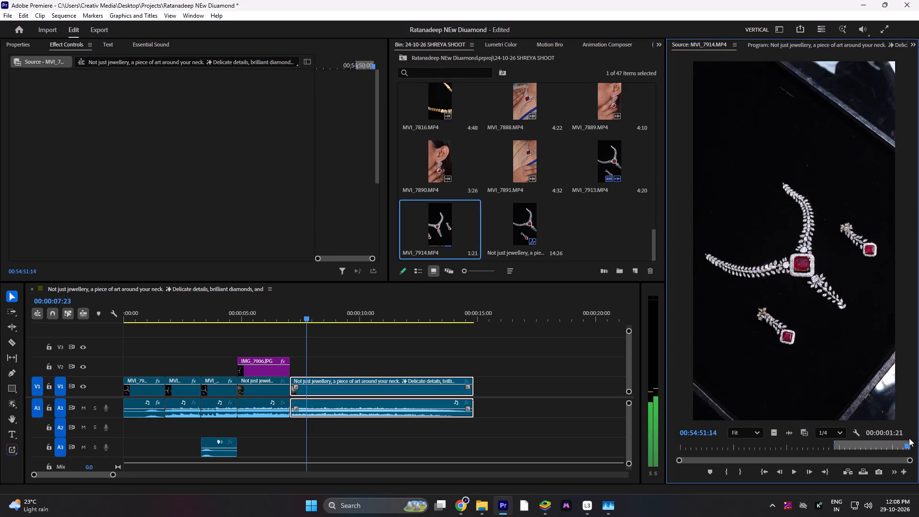
left_click_drag(909, 438, 706, 433)
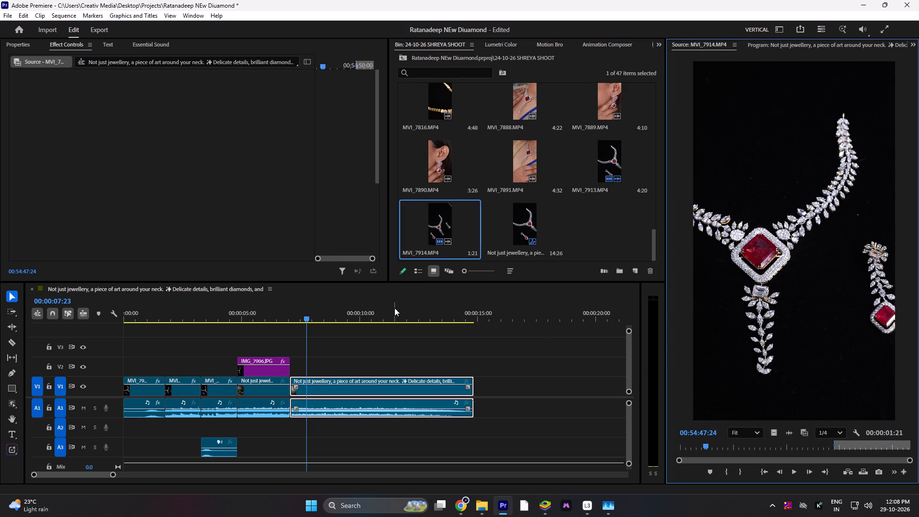
Bring stills IMG_7901 through IMG_7912 from File Explorer into the Premiere sequence on V2, starting at about 00:00:21, past the reference clip.
left_click_drag(113, 474, 220, 485)
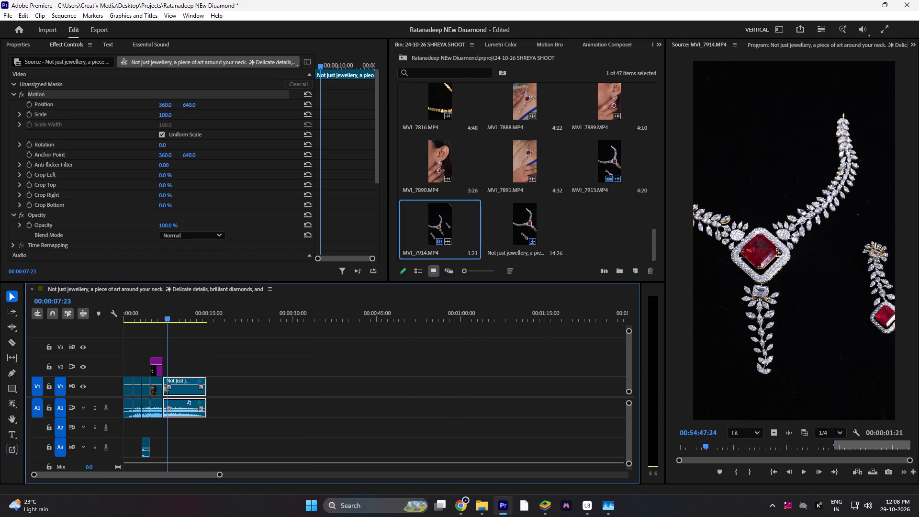
left_click(483, 502)
left_click_drag(213, 225, 487, 510)
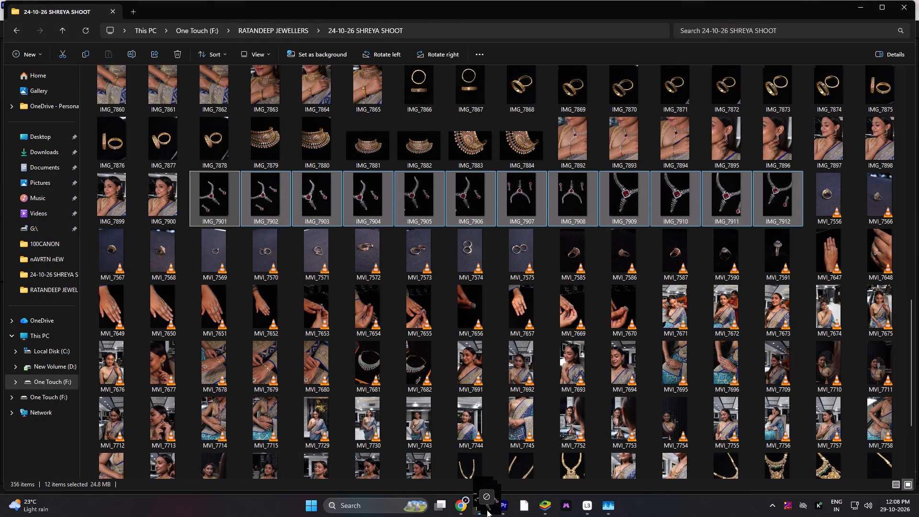
left_click_drag(487, 510, 336, 370)
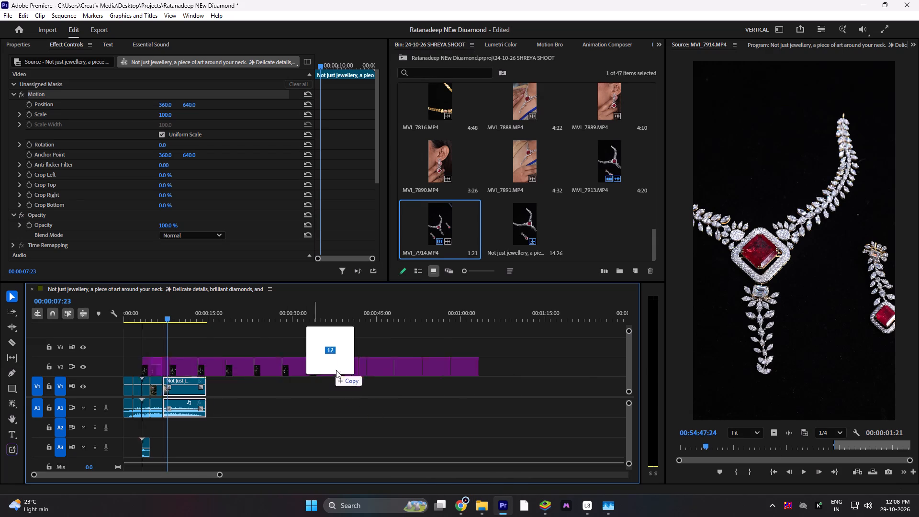
left_click_drag(336, 370, 412, 369)
Fit all twelve stills IMG_7901 through IMG_7912 on V2 to the sequence's frame size.
left_click_drag(250, 313, 264, 313)
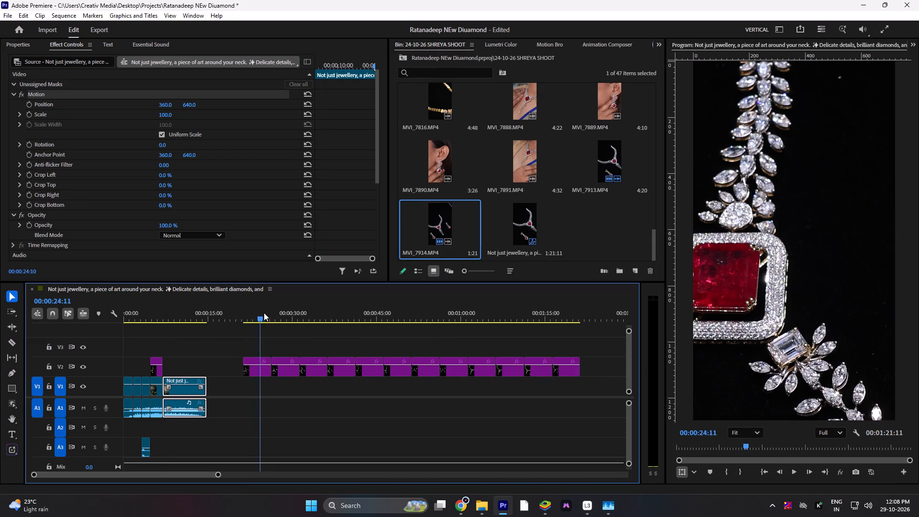
left_click_drag(264, 313, 258, 316)
left_click_drag(237, 340, 577, 372)
key("f")
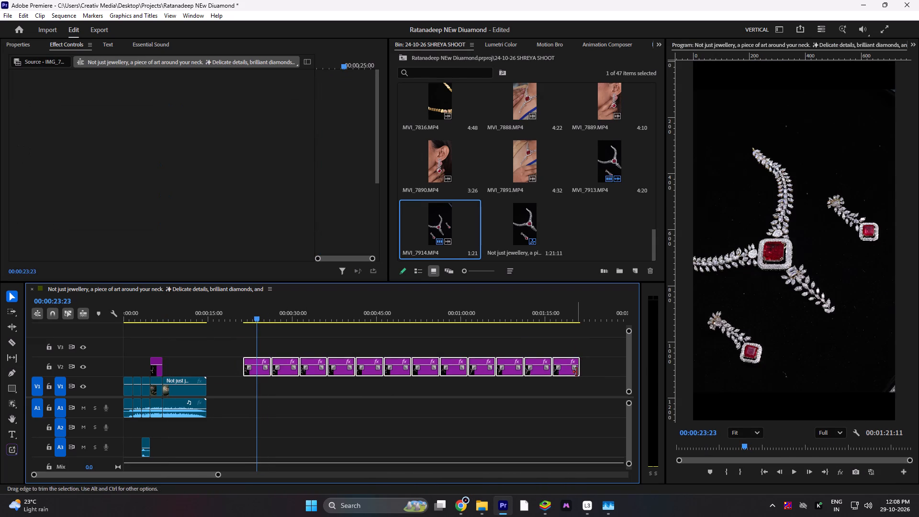
Skim the fitted stills on V2 and compare them with the replacement shots in the reel's first five seconds.
left_click_drag(256, 315, 289, 320)
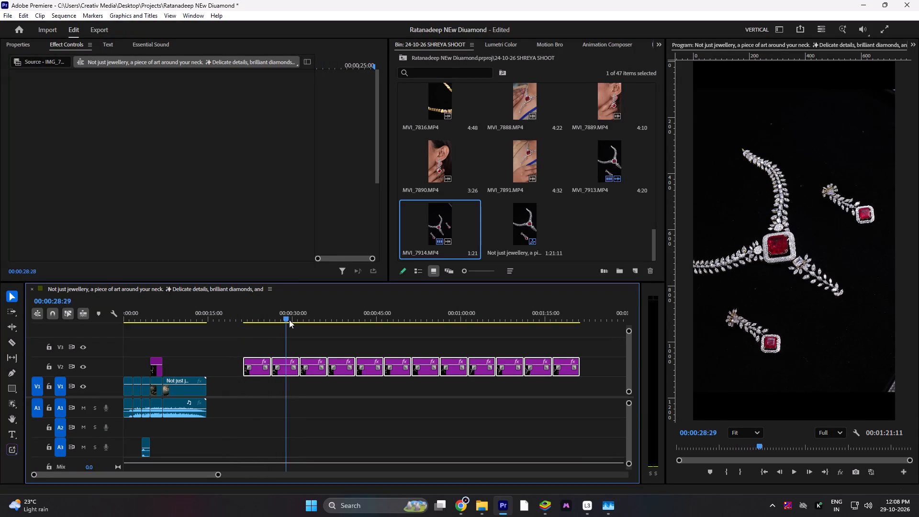
left_click_drag(289, 320, 366, 325)
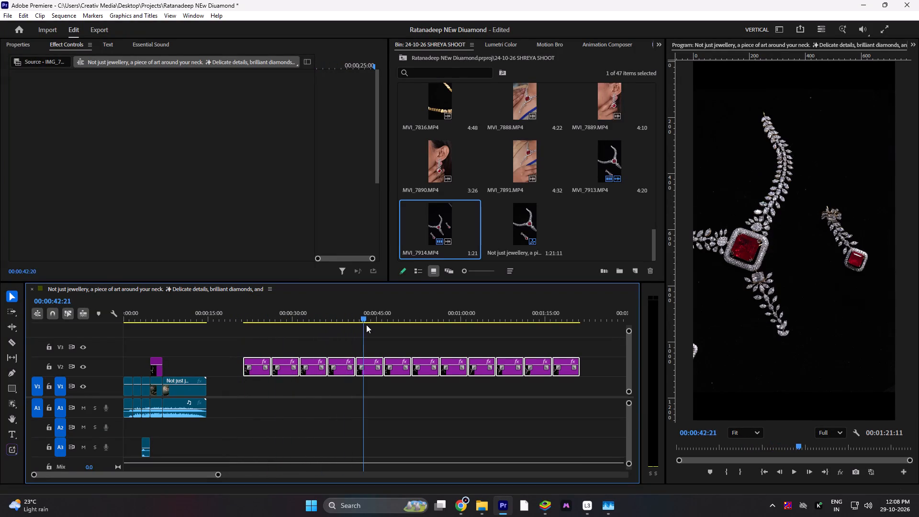
left_click_drag(366, 325, 412, 327)
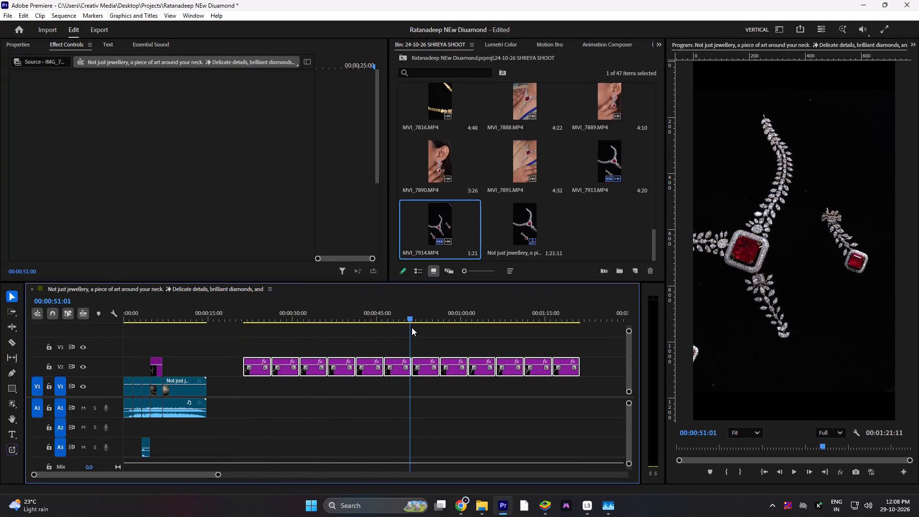
left_click_drag(412, 327, 473, 327)
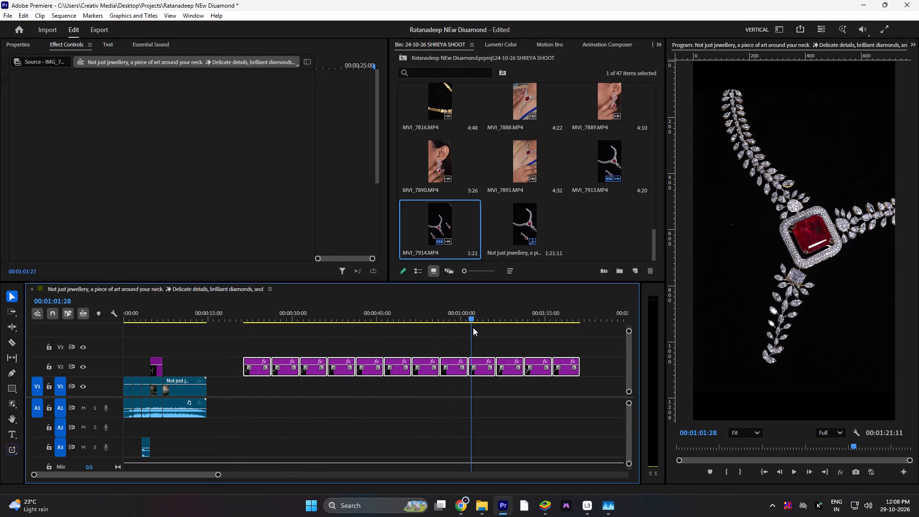
left_click_drag(473, 327, 480, 327)
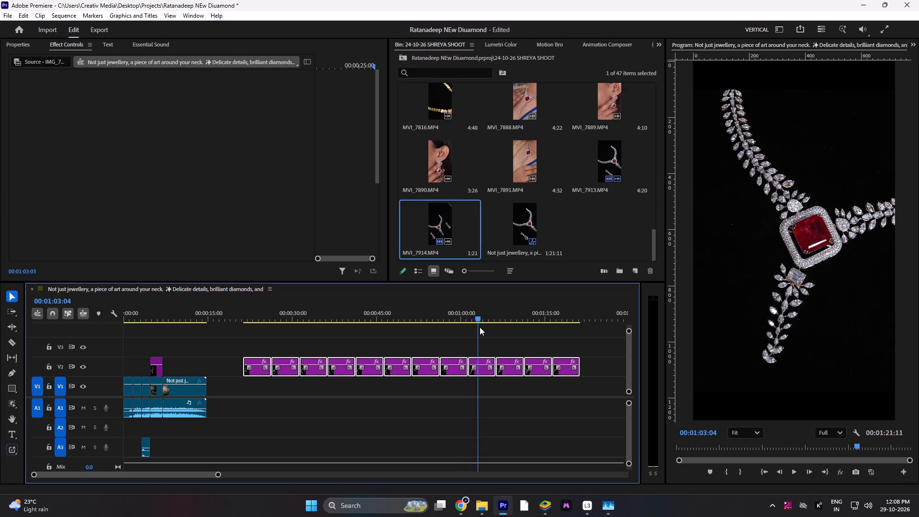
left_click_drag(480, 327, 89, 326)
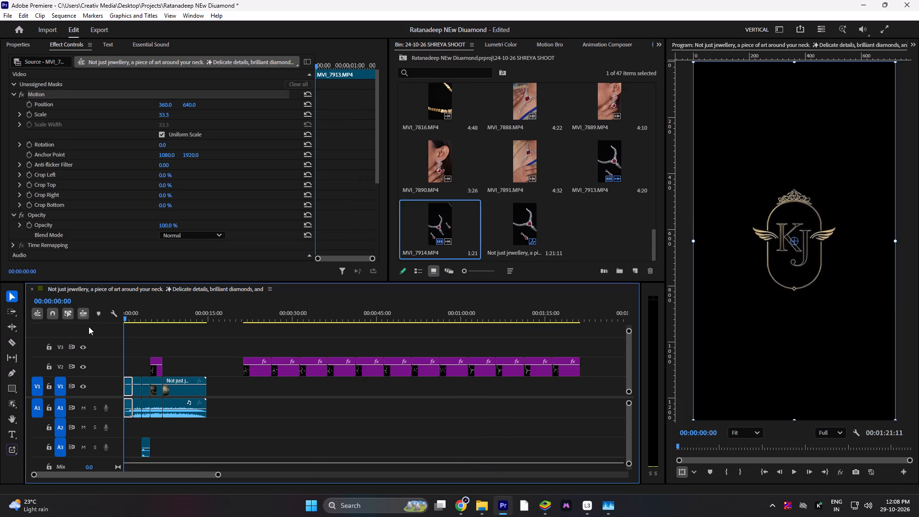
left_click_drag(89, 326, 150, 324)
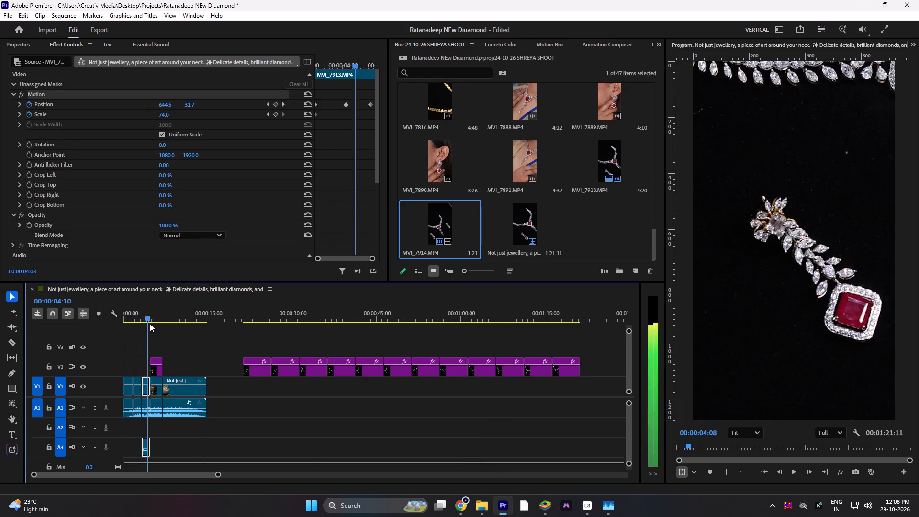
left_click_drag(150, 324, 155, 324)
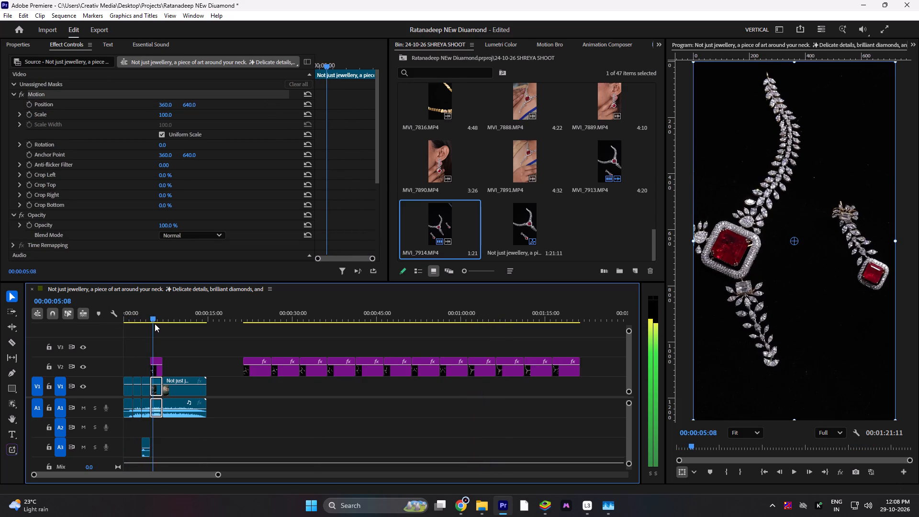
left_click_drag(155, 324, 136, 323)
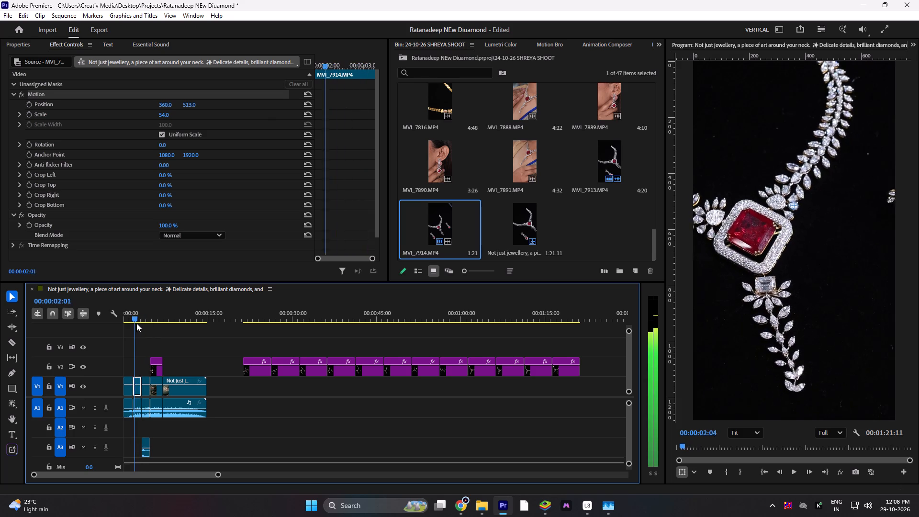
Review the stills on V2 from 00:00:23 to 00:01:19 for one that suits the next reference shot.
left_click_drag(136, 323, 273, 323)
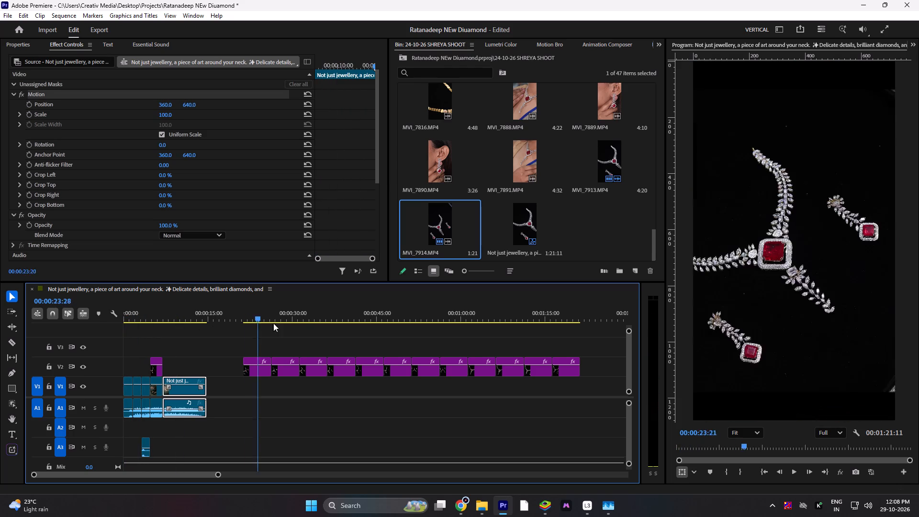
left_click_drag(273, 323, 359, 325)
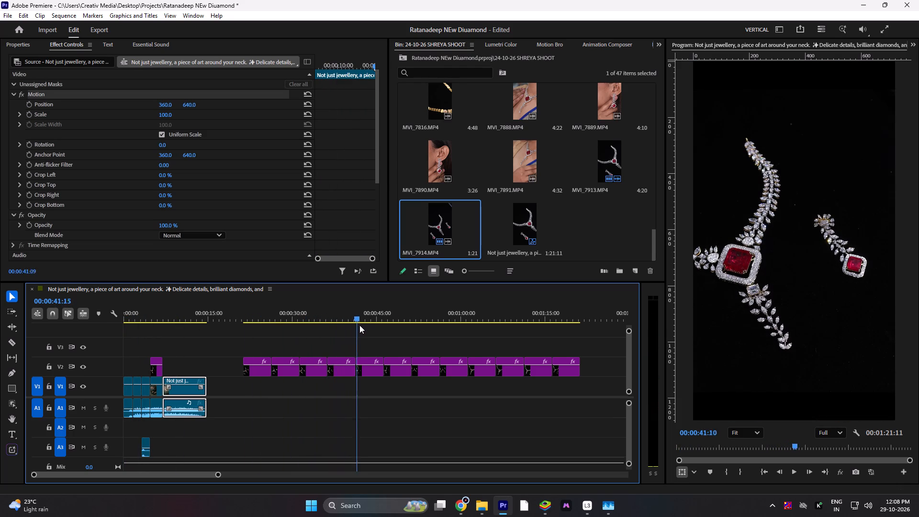
left_click_drag(359, 325, 393, 328)
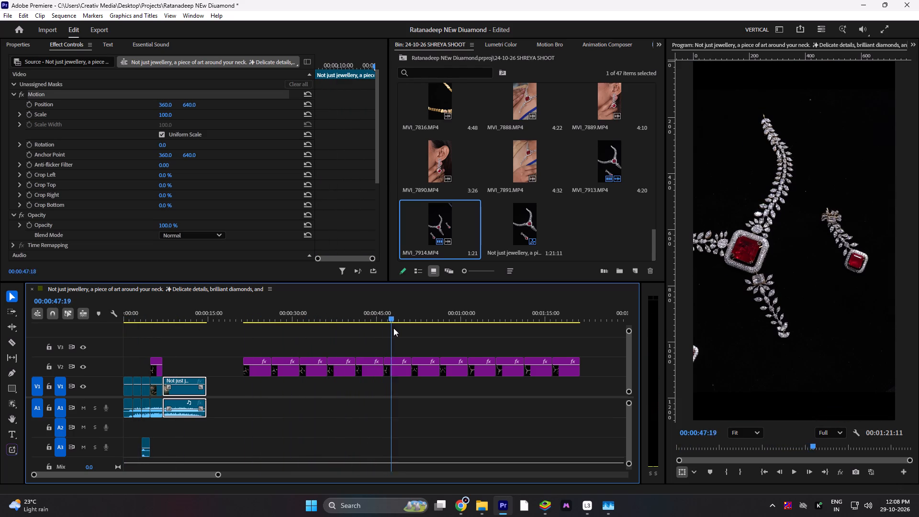
left_click_drag(393, 328, 440, 331)
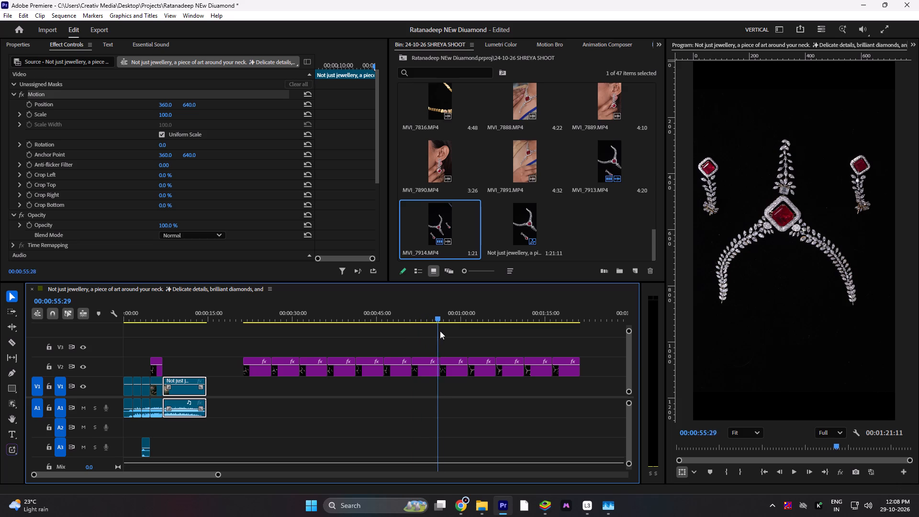
left_click_drag(440, 331, 489, 342)
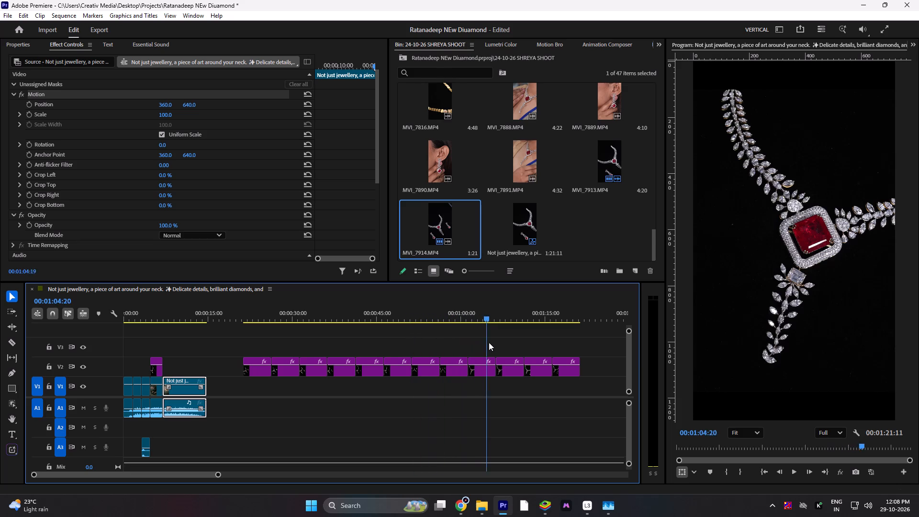
left_click_drag(489, 342, 530, 348)
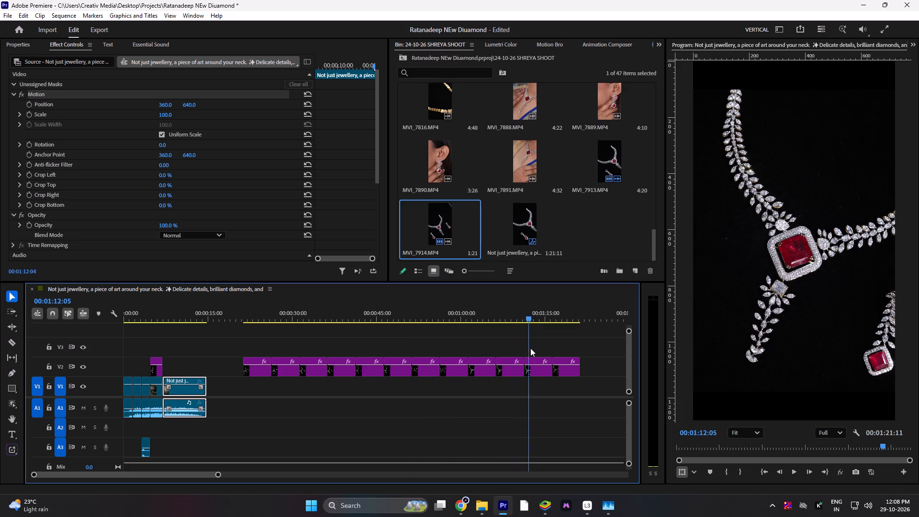
left_click_drag(530, 348, 530, 348)
left_click_drag(531, 314, 547, 315)
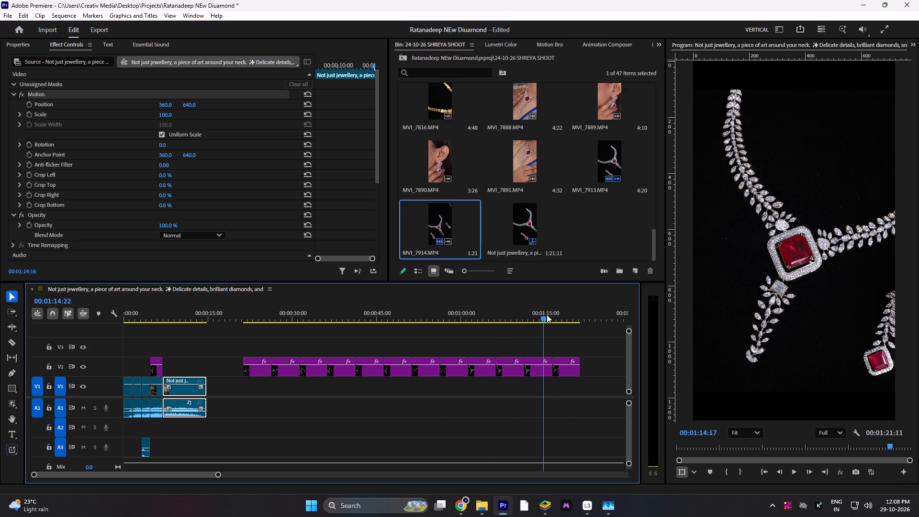
left_click_drag(547, 315, 569, 320)
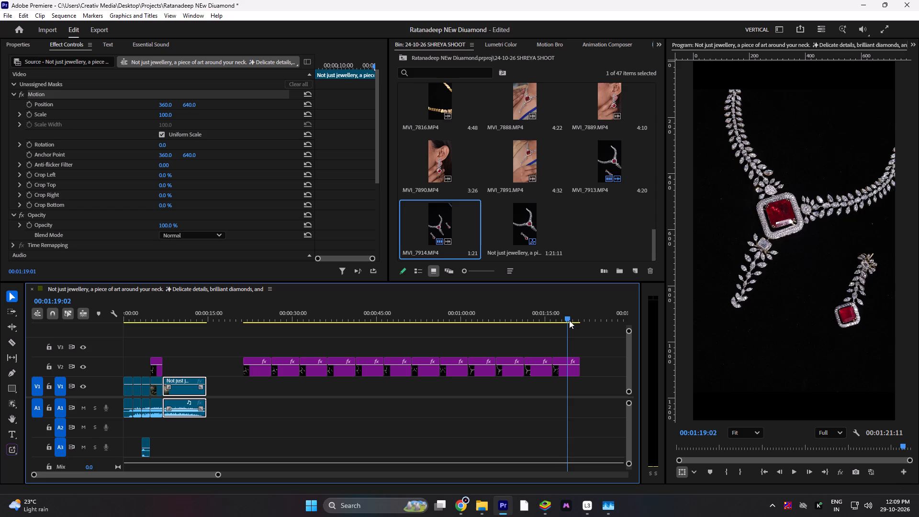
left_click_drag(569, 320, 490, 321)
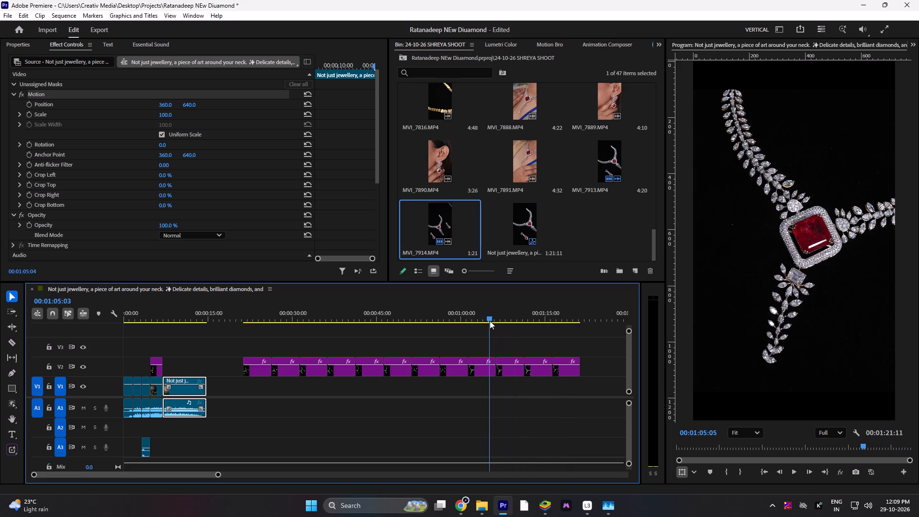
left_click_drag(490, 321, 459, 321)
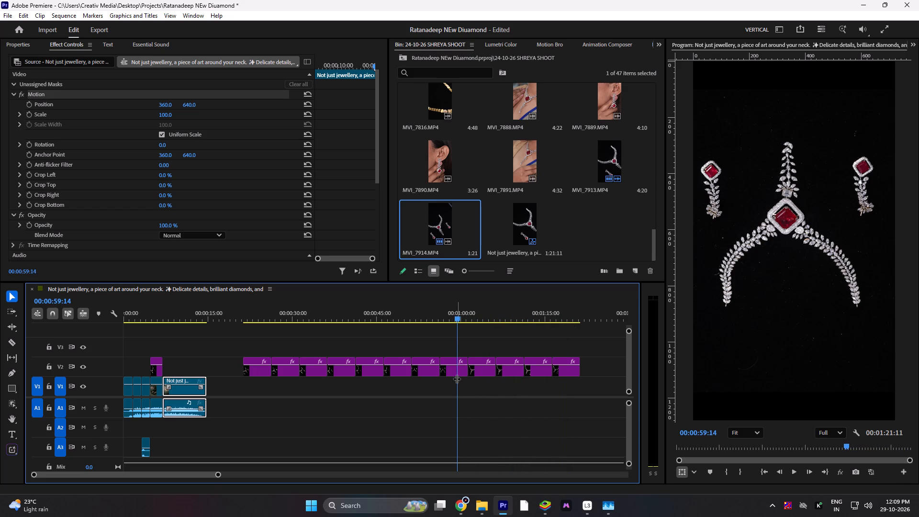
Rotate IMG_7908.JPG on V2 to 180° so the necklace and earrings stand upright.
double_click(456, 379)
left_click(455, 375)
left_click(455, 370)
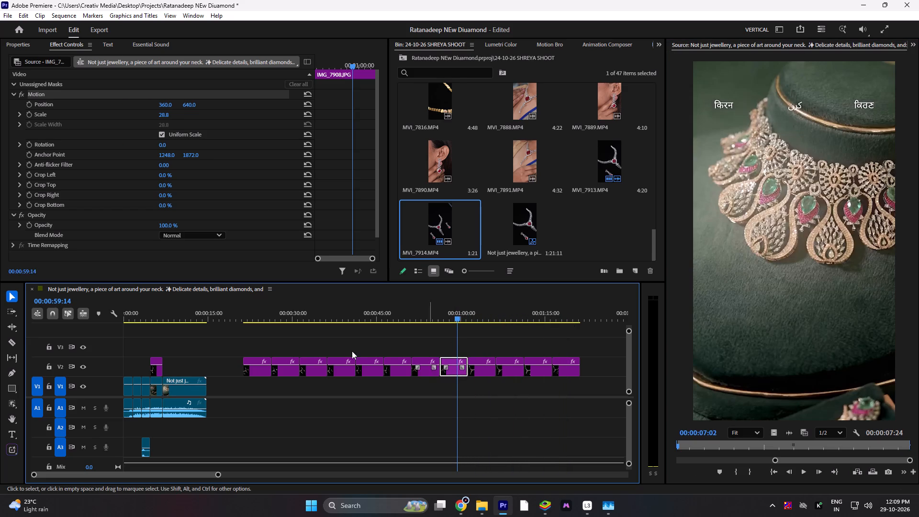
left_click_drag(466, 310, 450, 312)
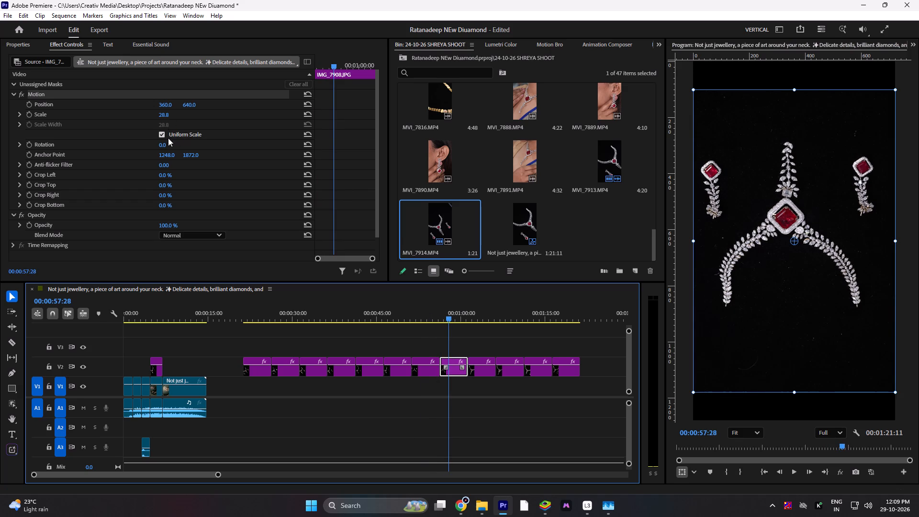
left_click_drag(161, 146, 244, 164)
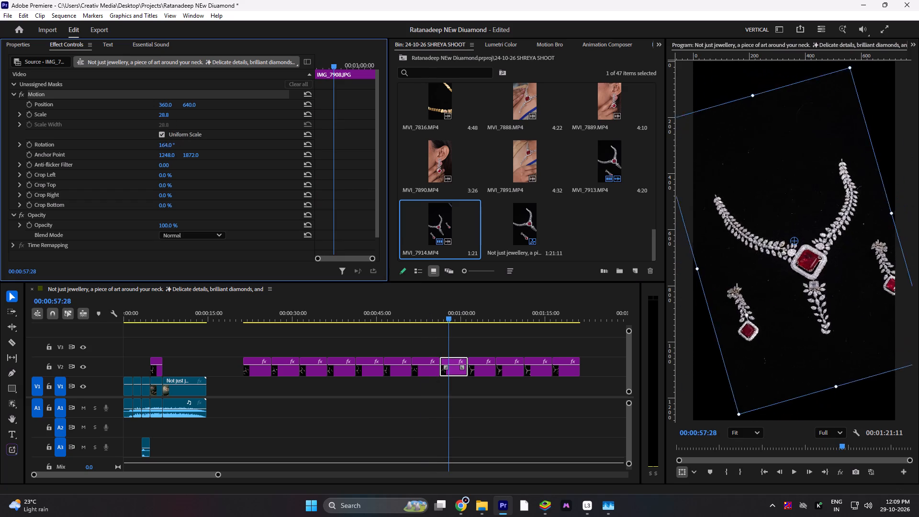
left_click_drag(244, 164, 254, 166)
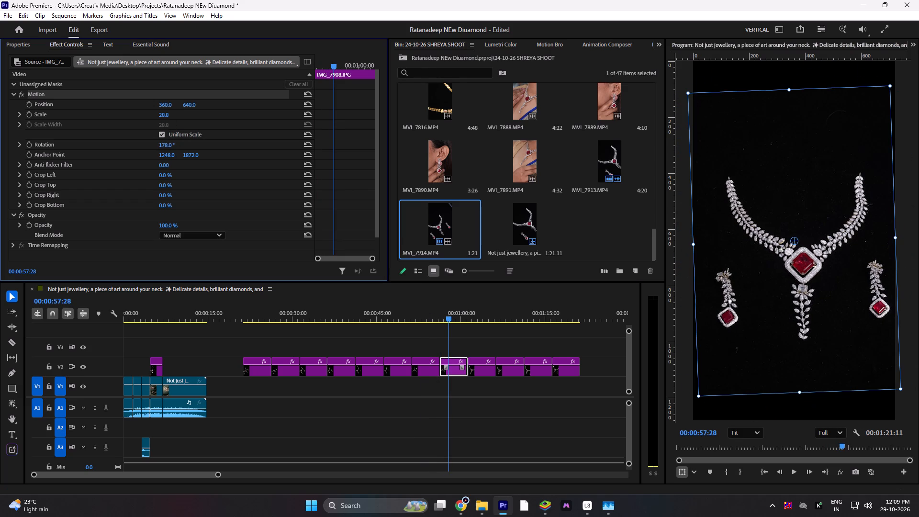
left_click_drag(254, 166, 257, 168)
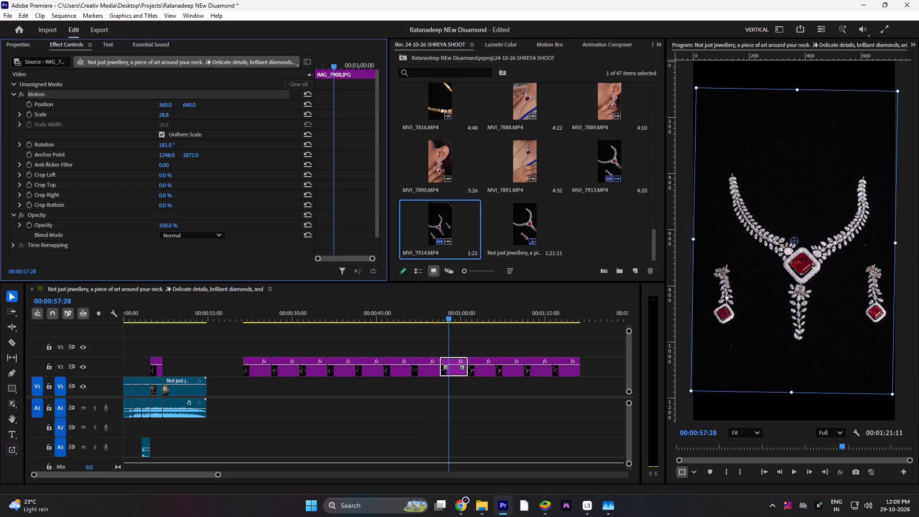
left_click_drag(257, 168, 258, 168)
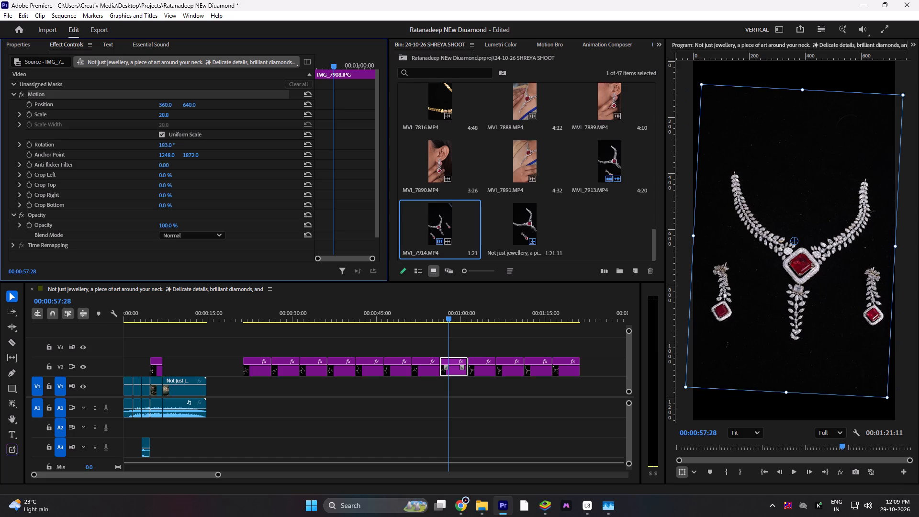
left_click_drag(258, 168, 257, 169)
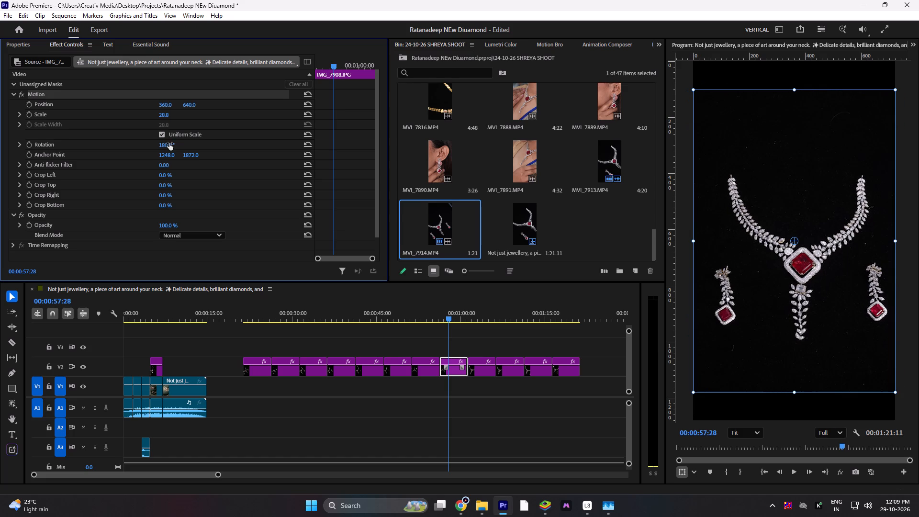
Scale IMG_7908.JPG to 27.5 and move it to about position 356.7, 662.8, keeping the whole necklace and earring set in frame.
left_click(807, 263)
scroll(807, 262, "up", 4)
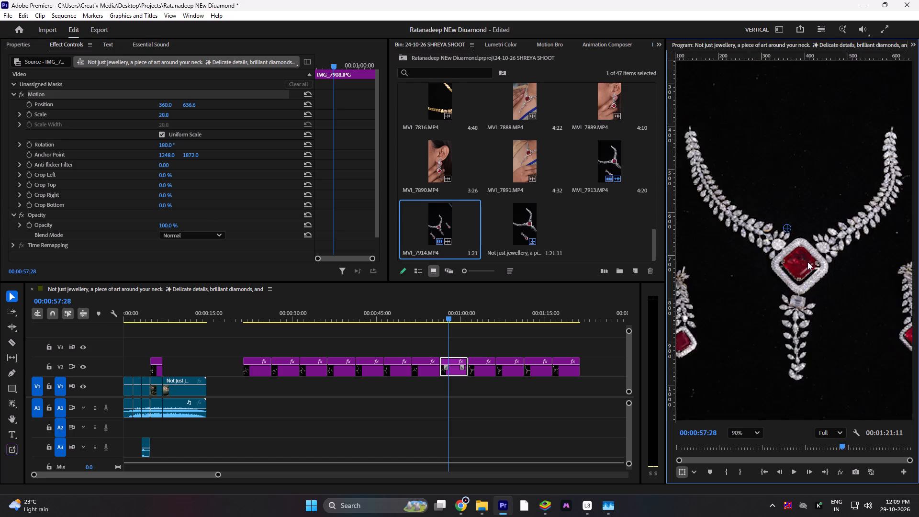
scroll(807, 262, "up", 9)
scroll(807, 262, "down", 15)
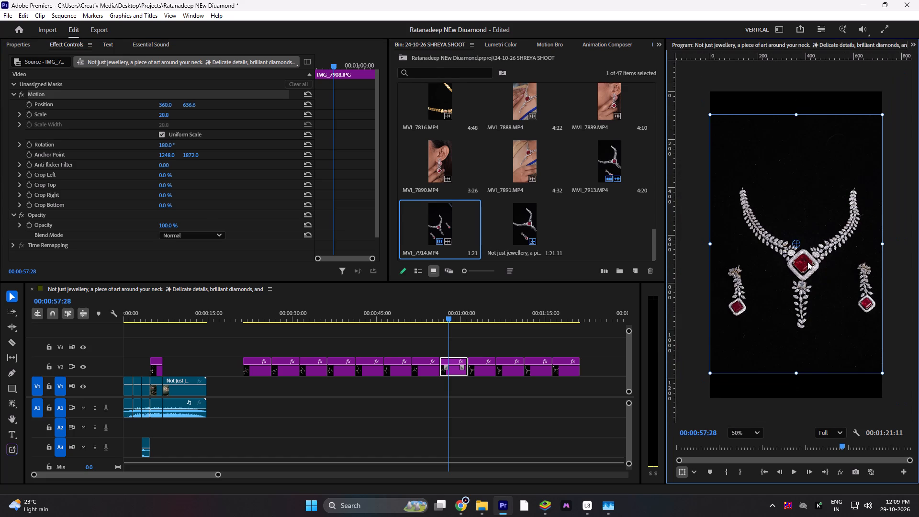
scroll(807, 262, "down", 3)
scroll(809, 269, "up", 4)
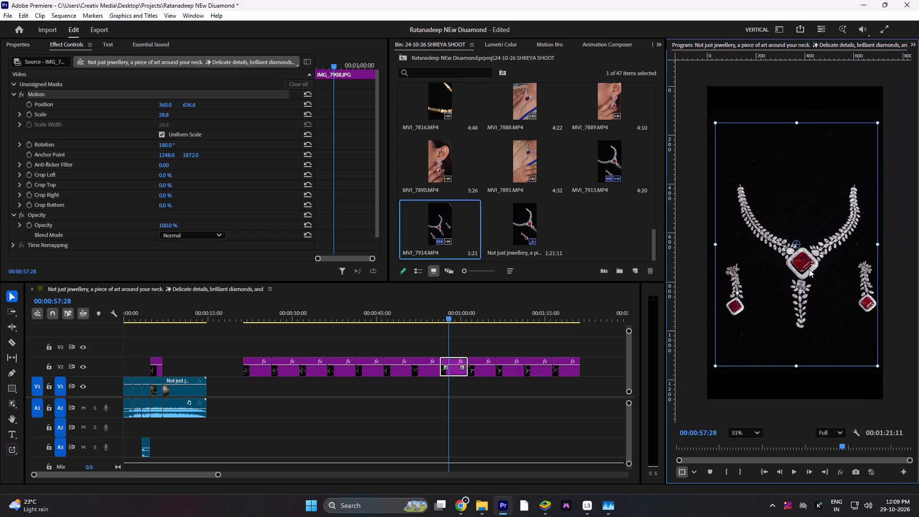
scroll(809, 269, "up", 12)
scroll(809, 269, "down", 13)
scroll(809, 269, "up", 1)
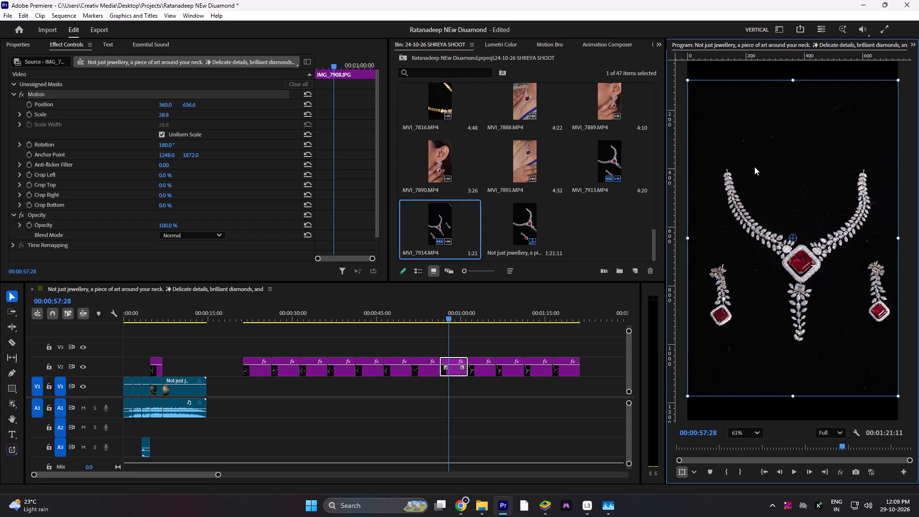
left_click_drag(687, 83, 673, 59)
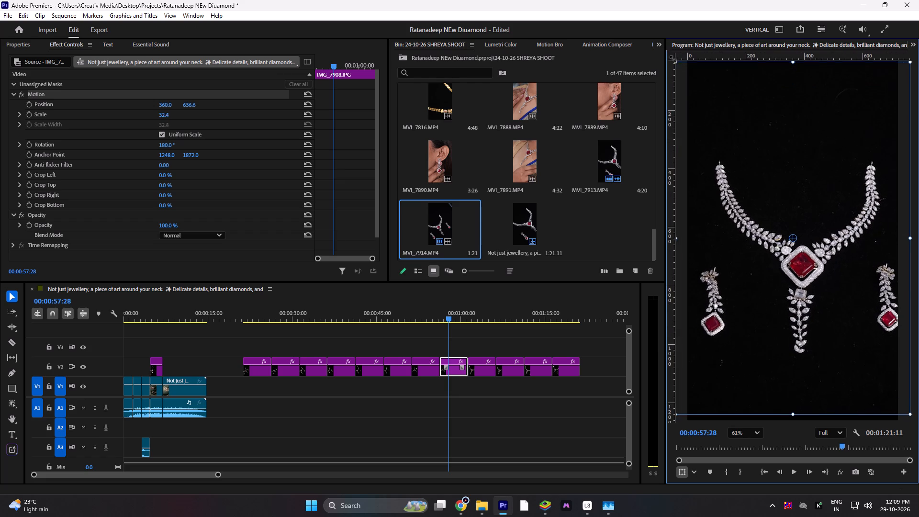
left_click_drag(673, 59, 684, 86)
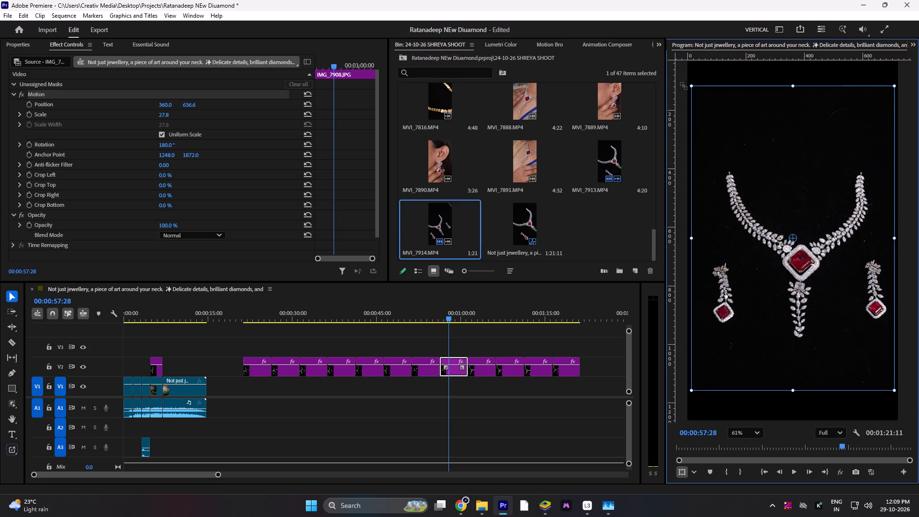
left_click_drag(684, 86, 684, 87)
left_click_drag(748, 127, 747, 135)
double_click(747, 135)
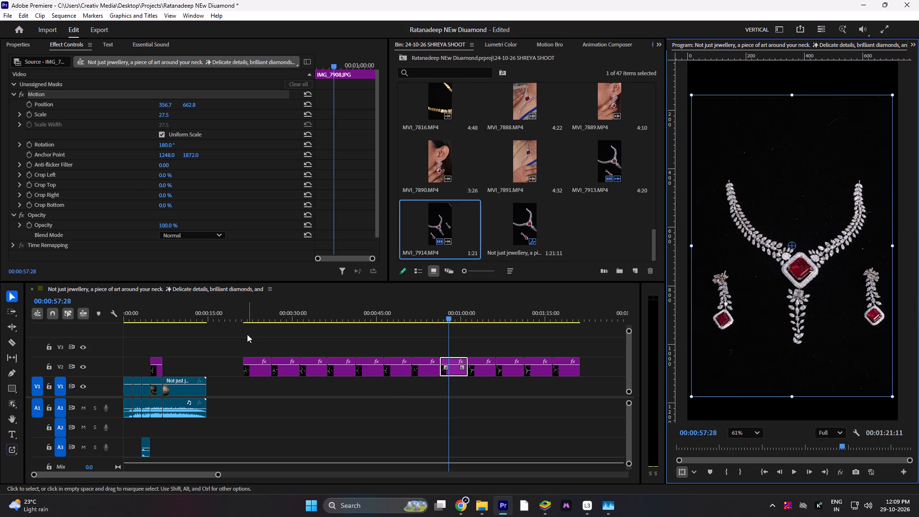
Delete the spare stills on V2 before and after IMG_7908.JPG, keeping the short clip above the reel.
left_click_drag(247, 334, 422, 385)
key("Delete")
left_click_drag(484, 346, 592, 378)
key("Delete")
Reveal the source file of the IMG_7908.JPG clip in Explorer.
left_click(449, 373)
right_click(450, 373)
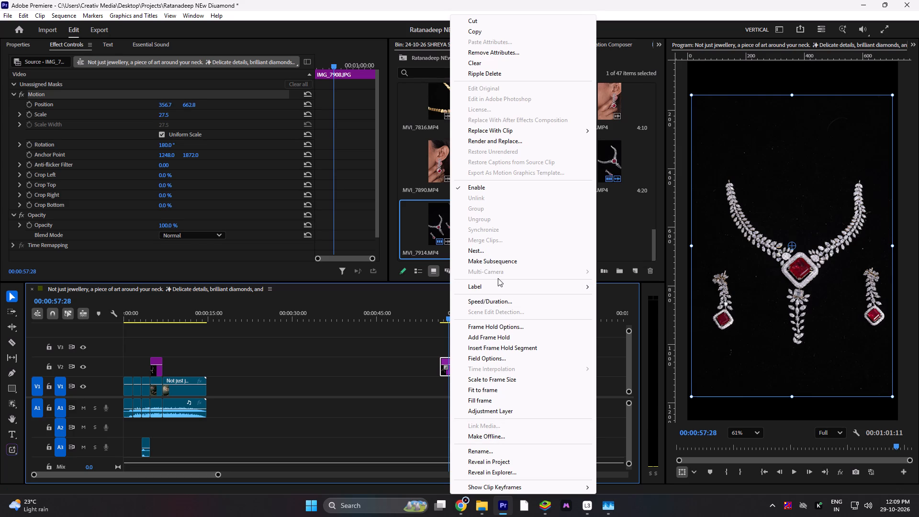
left_click(505, 473)
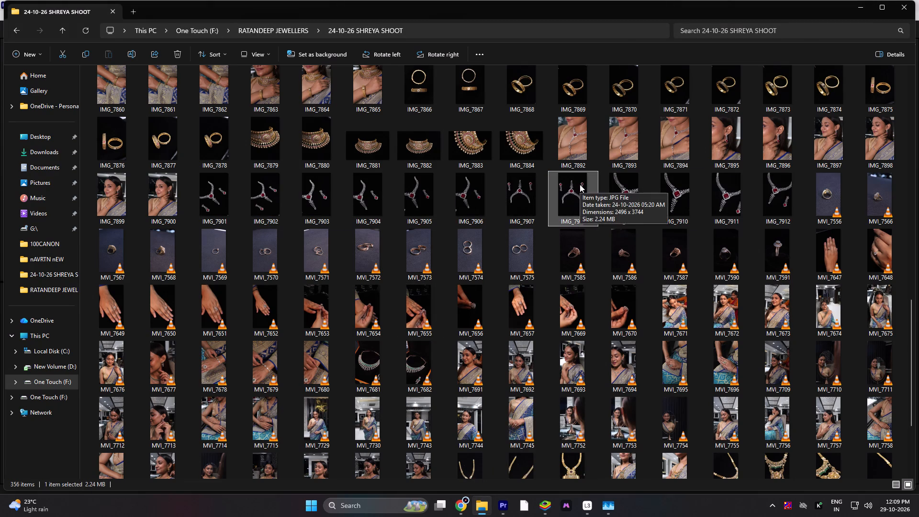
Switch to Chrome and open a new blank tab beside the Instagram Downloader page.
left_click(458, 507)
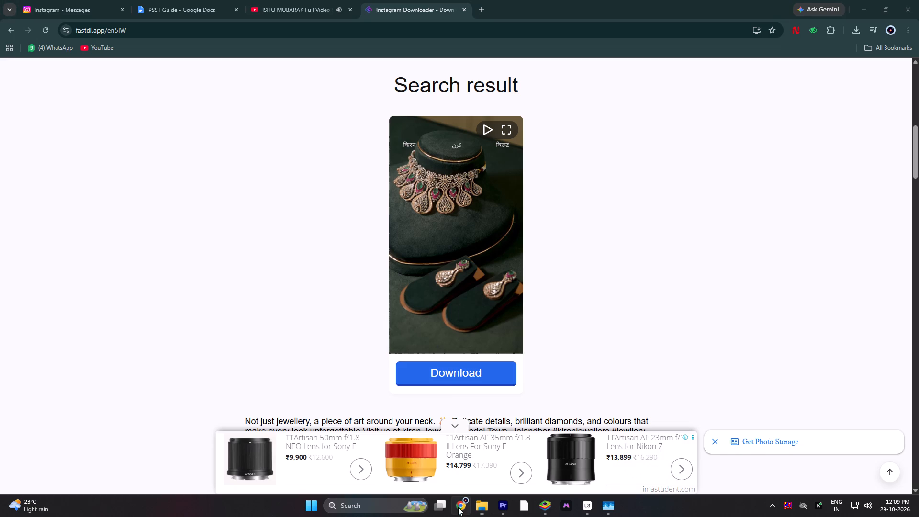
left_click(482, 8)
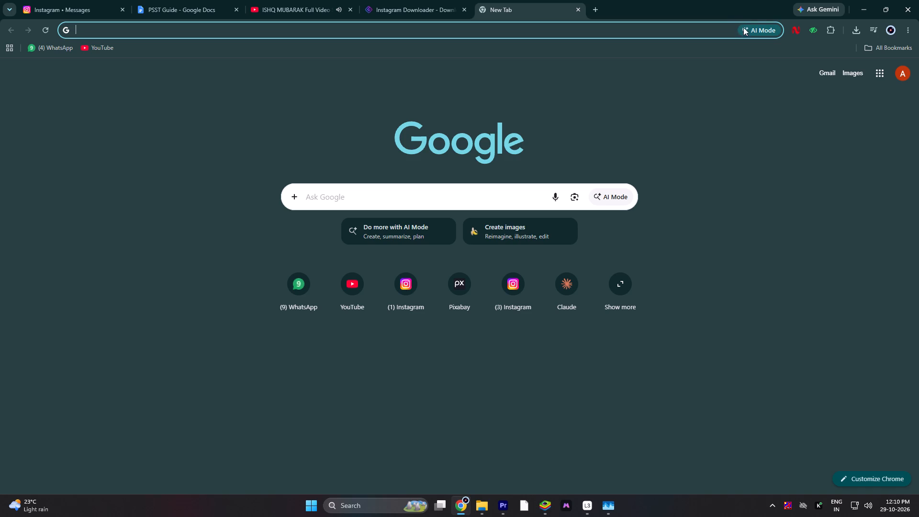
Back in Premiere, move IMG_7908.JPG onto V3 above the start of the last reference clip, at about 00:00:07, and check the overlap.
left_click(496, 504)
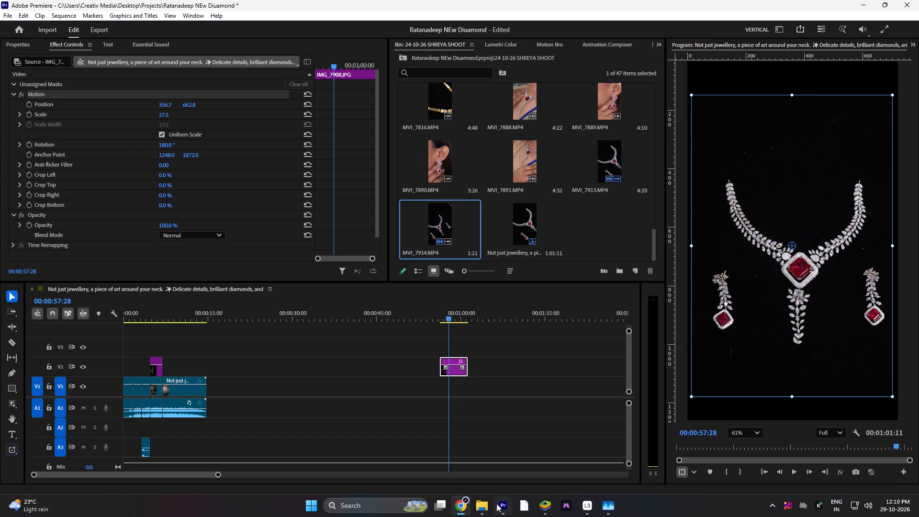
left_click_drag(446, 315, 454, 316)
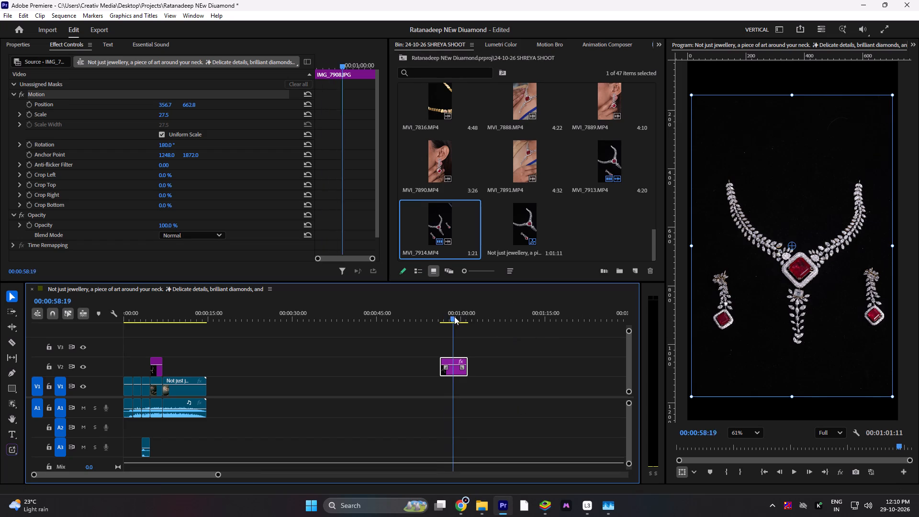
left_click_drag(454, 316, 453, 318)
left_click_drag(459, 372, 191, 352)
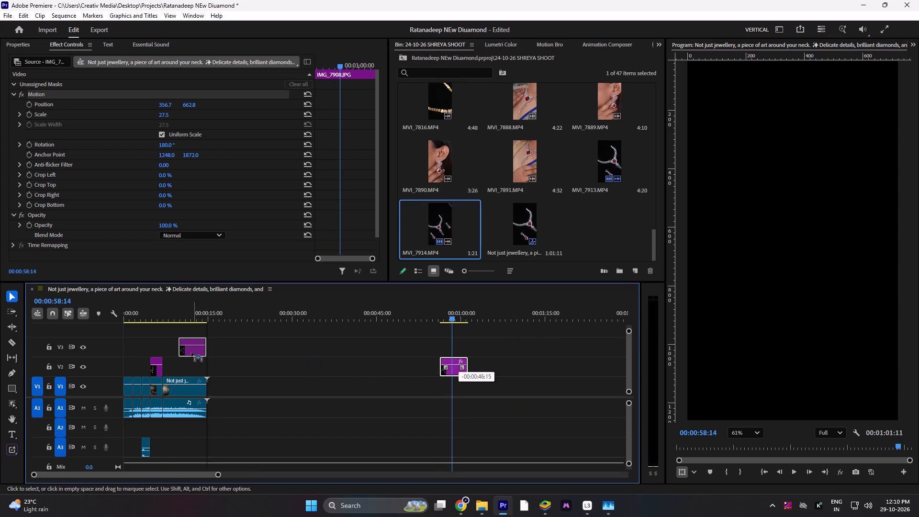
left_click_drag(191, 352, 180, 350)
left_click_drag(217, 474, 162, 475)
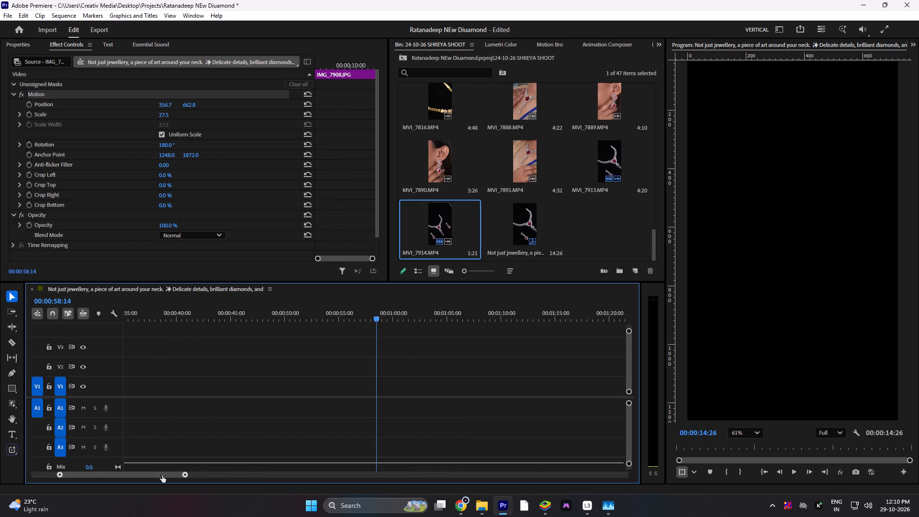
left_click_drag(162, 475, 260, 473)
left_click_drag(168, 313, 154, 313)
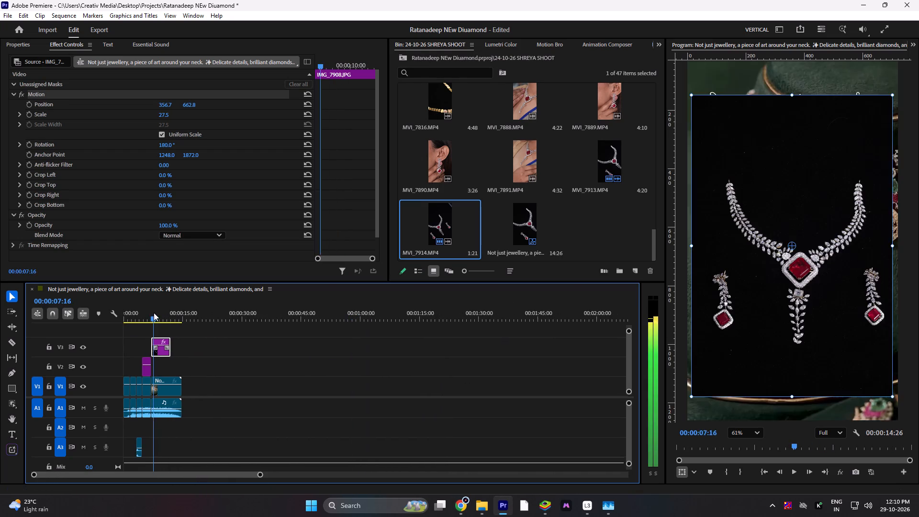
left_click_drag(154, 313, 158, 315)
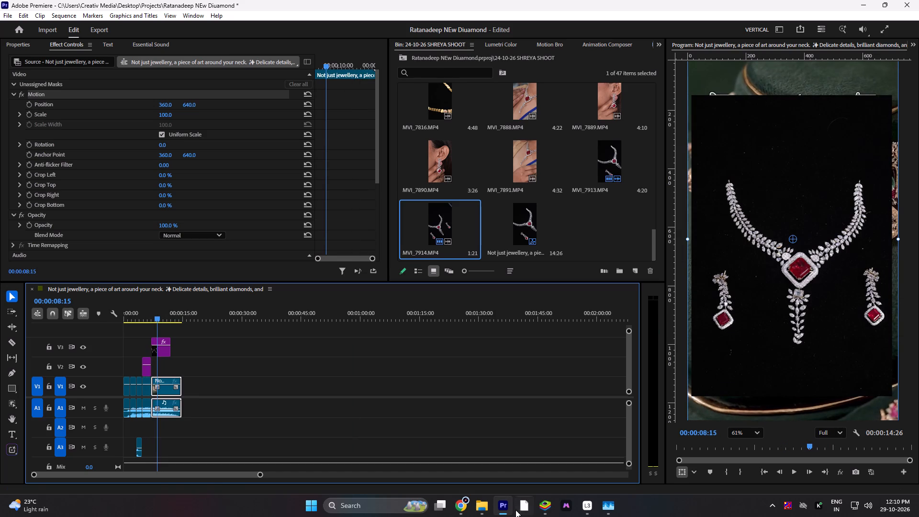
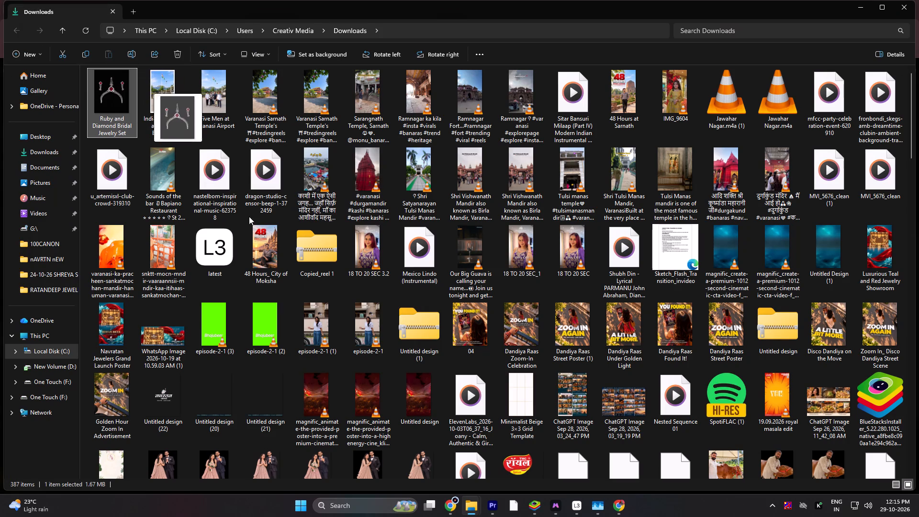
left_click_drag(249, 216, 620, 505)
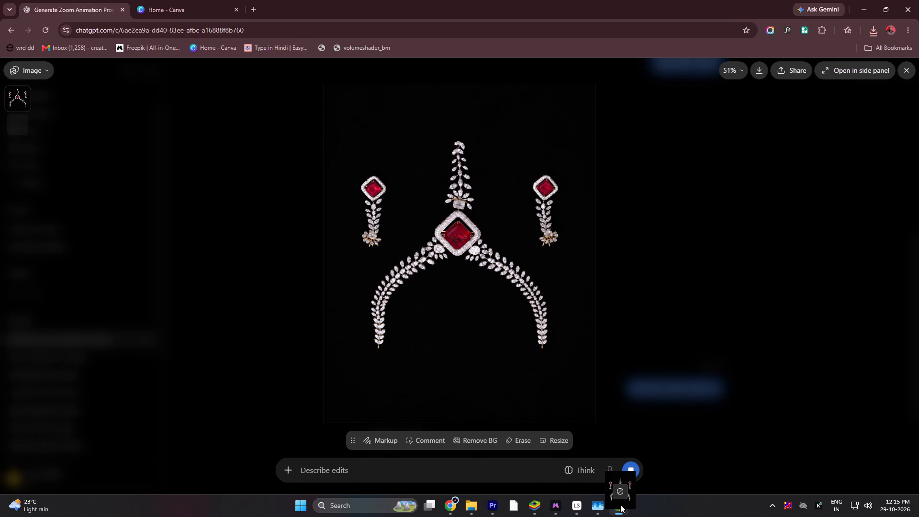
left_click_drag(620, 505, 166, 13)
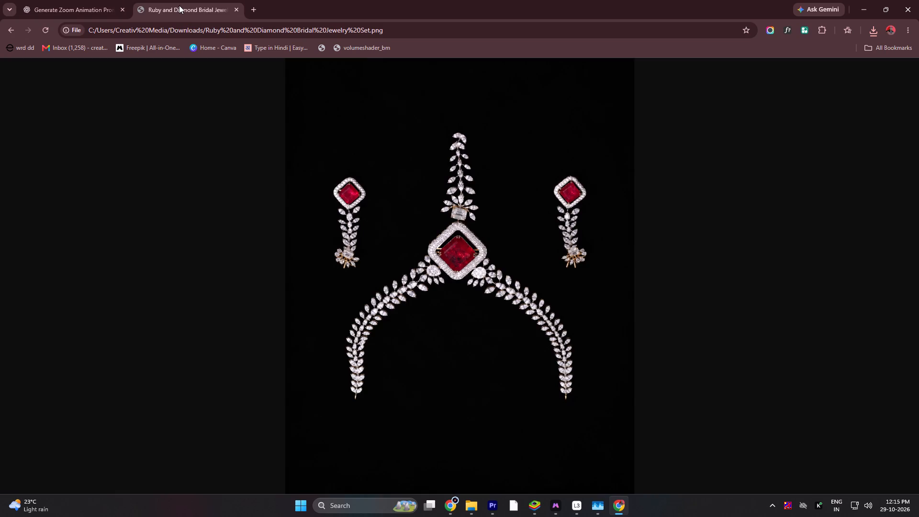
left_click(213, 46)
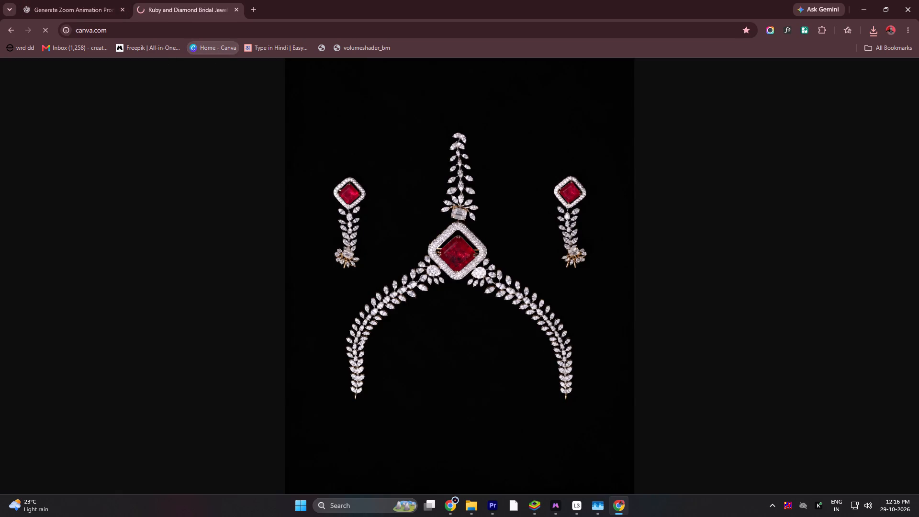
Upload Ruby and Diamond Bridal Jewelry Set.png from the recent downloads to Canva and open it in the editor.
left_click(870, 31)
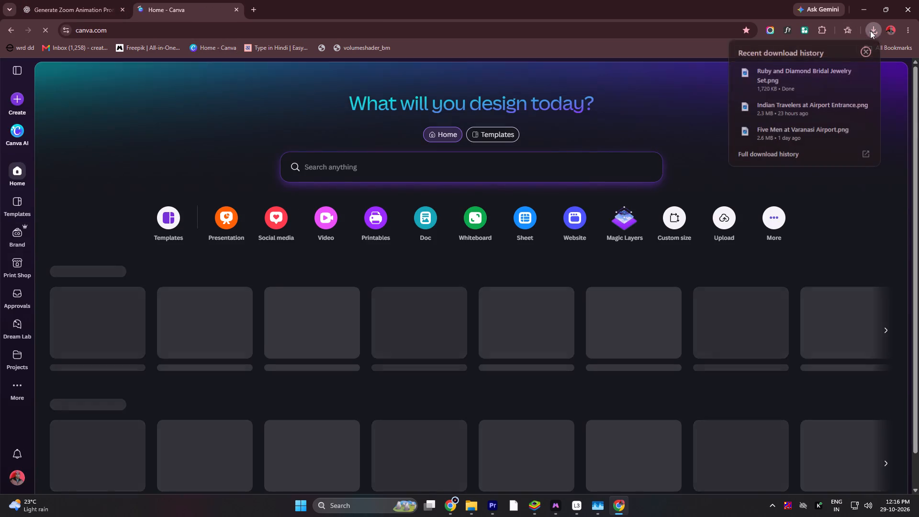
left_click_drag(793, 75, 426, 281)
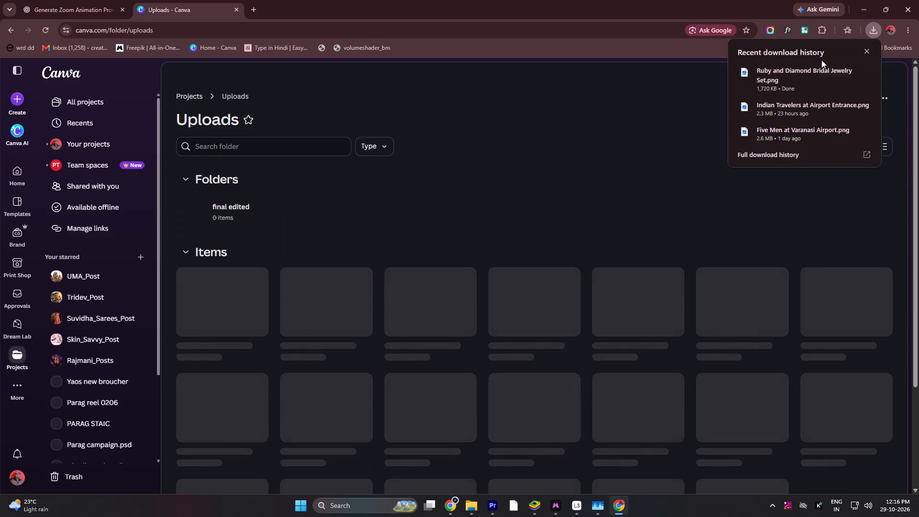
left_click(872, 52)
left_click(865, 51)
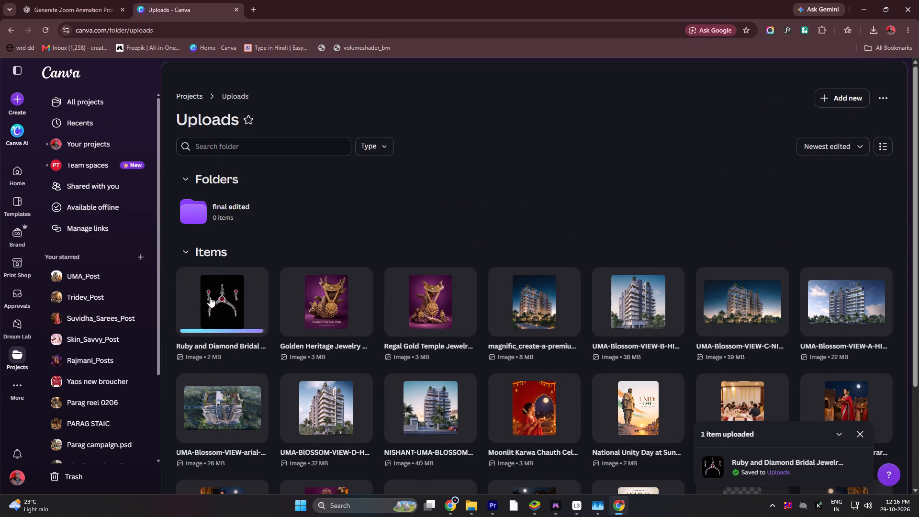
left_click(228, 297)
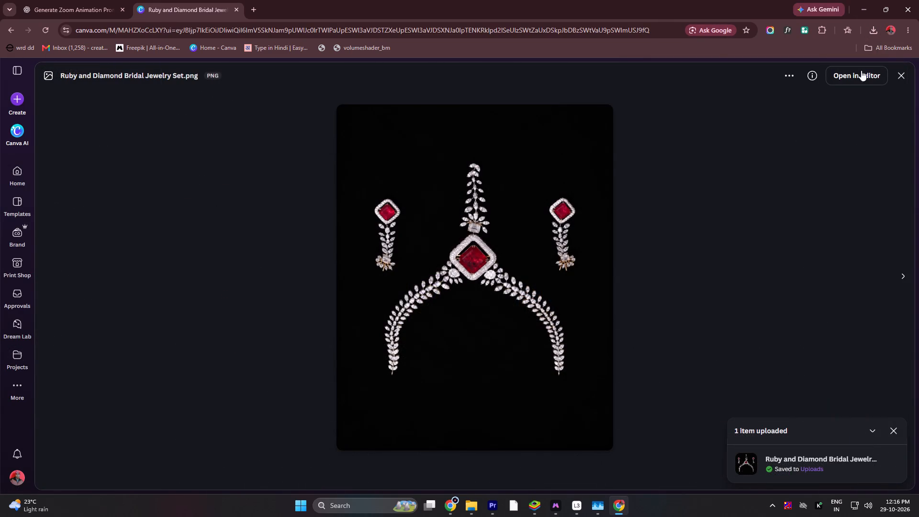
left_click(845, 76)
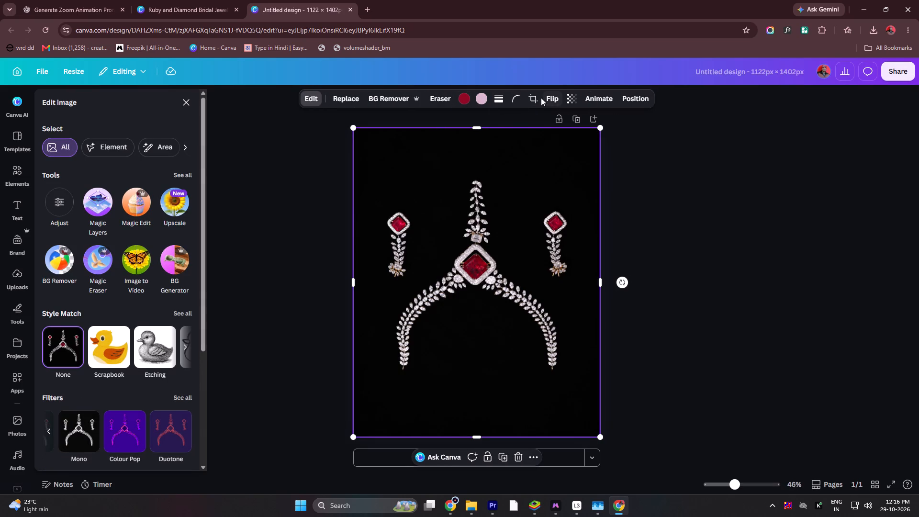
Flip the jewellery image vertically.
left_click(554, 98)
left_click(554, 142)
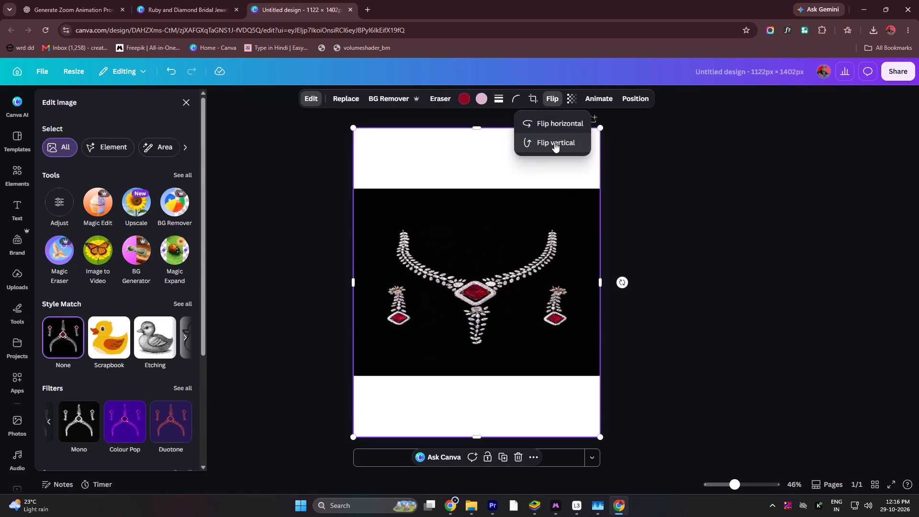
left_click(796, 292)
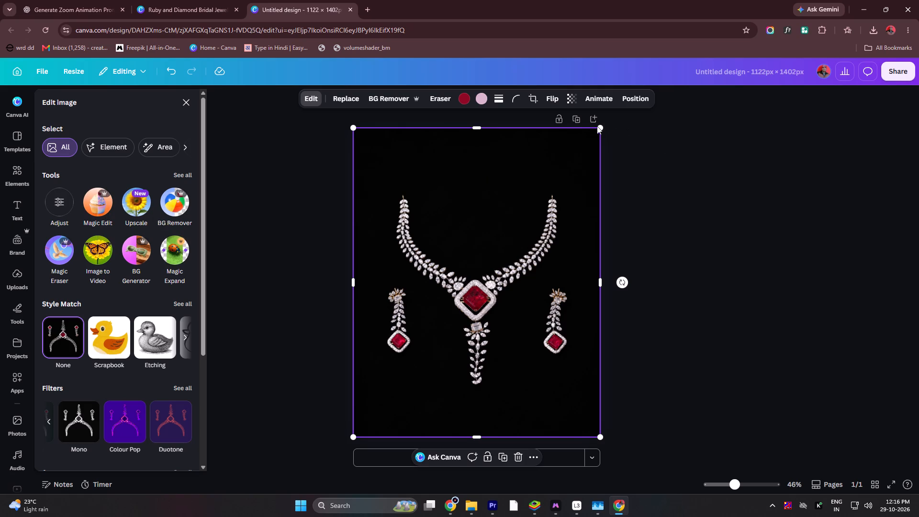
Shrink the jewellery image to about two thirds of the page width and centre it on the page.
left_click_drag(598, 128, 508, 241)
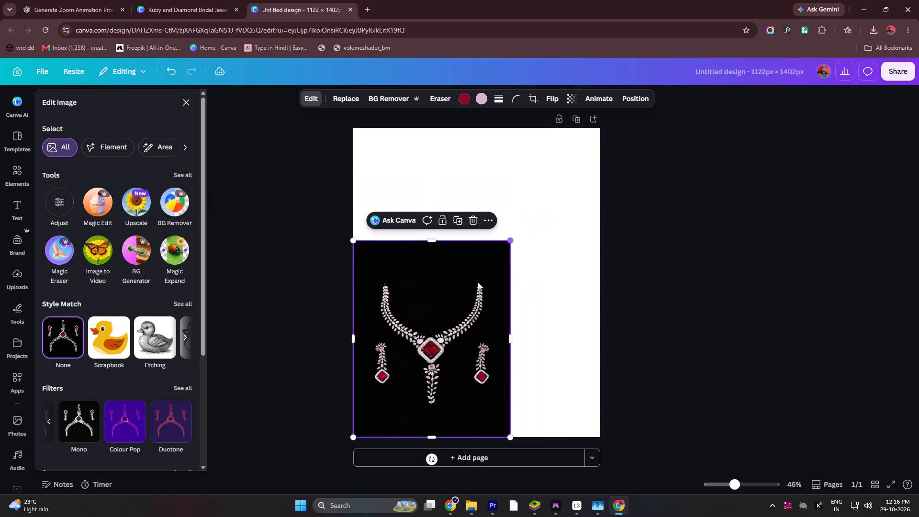
left_click_drag(453, 323, 497, 261)
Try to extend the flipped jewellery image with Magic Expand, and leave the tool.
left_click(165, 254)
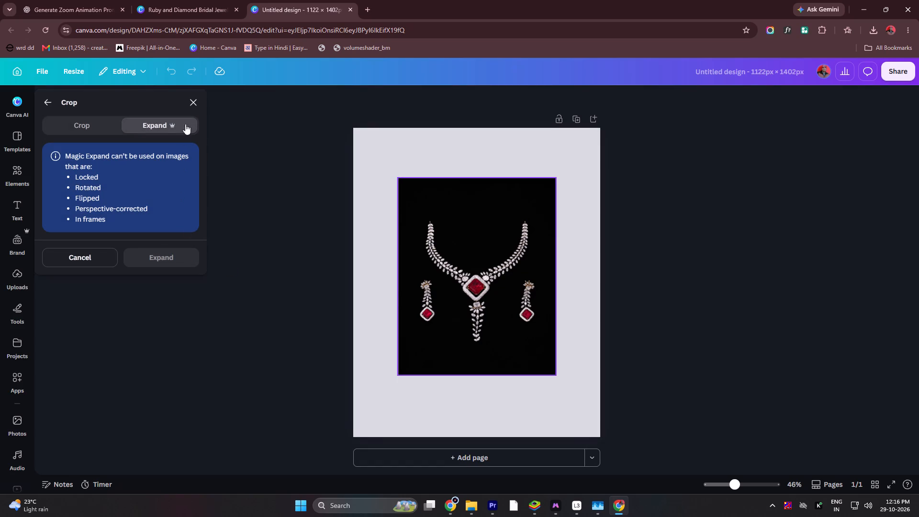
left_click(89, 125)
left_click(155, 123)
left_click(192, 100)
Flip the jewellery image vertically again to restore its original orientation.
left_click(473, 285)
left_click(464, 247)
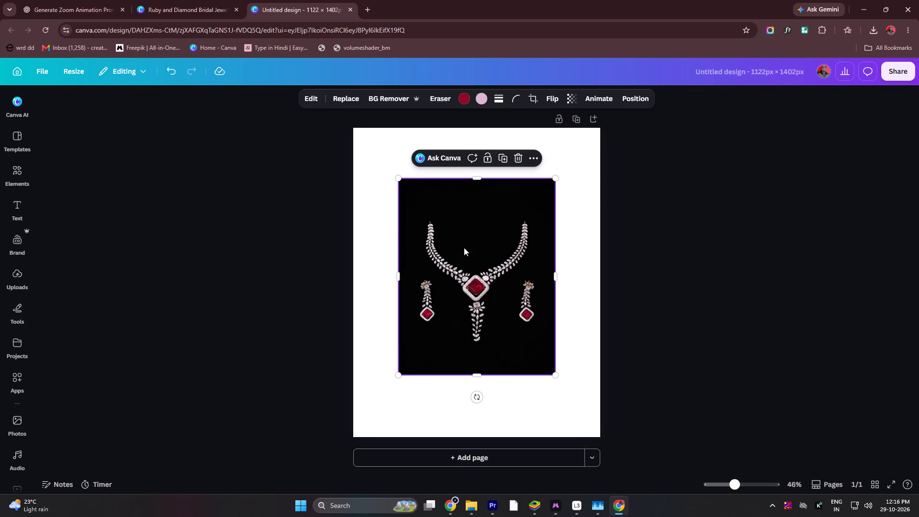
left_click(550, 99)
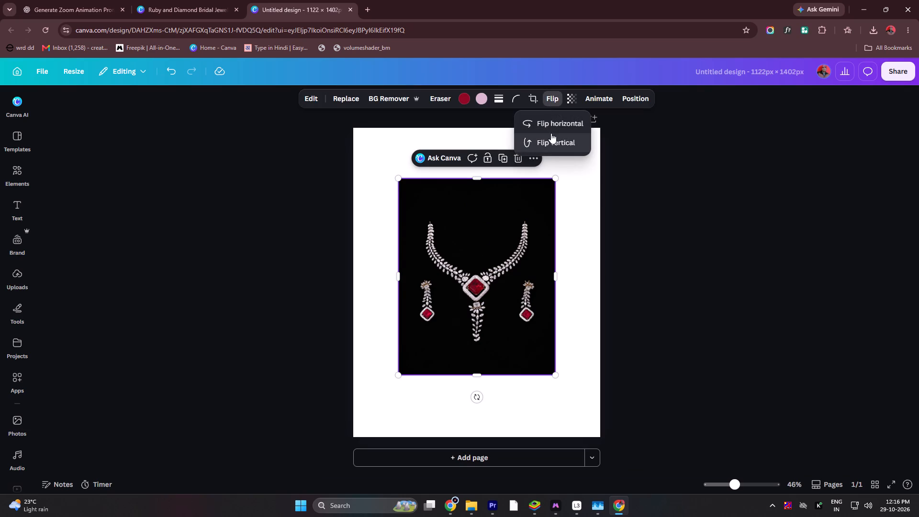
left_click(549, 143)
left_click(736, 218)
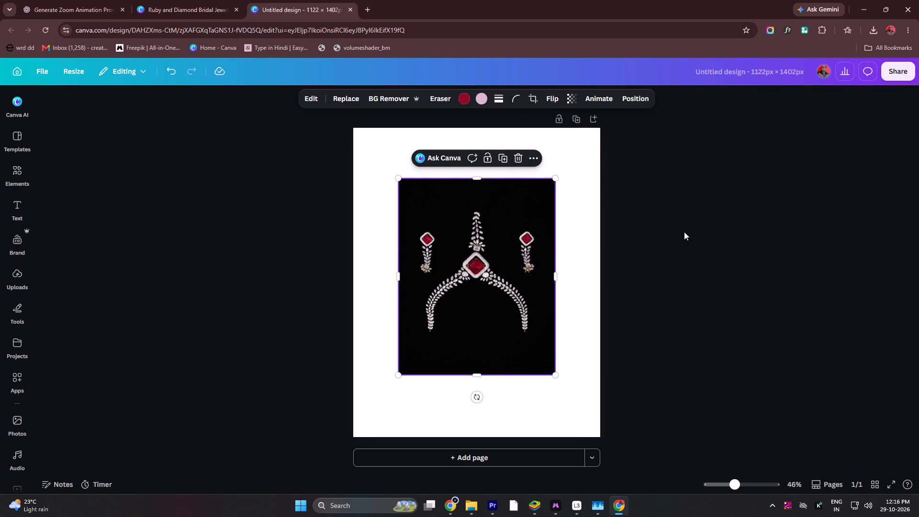
Expand the jewellery image to Whole Page size with Magic Expand.
left_click(312, 98)
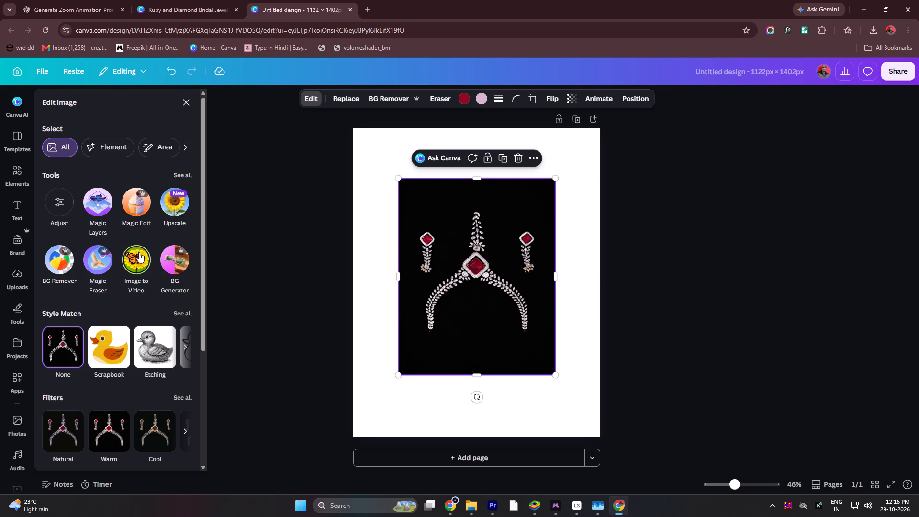
scroll(139, 252, "down", 1)
scroll(179, 188, "up", 1)
double_click(183, 132)
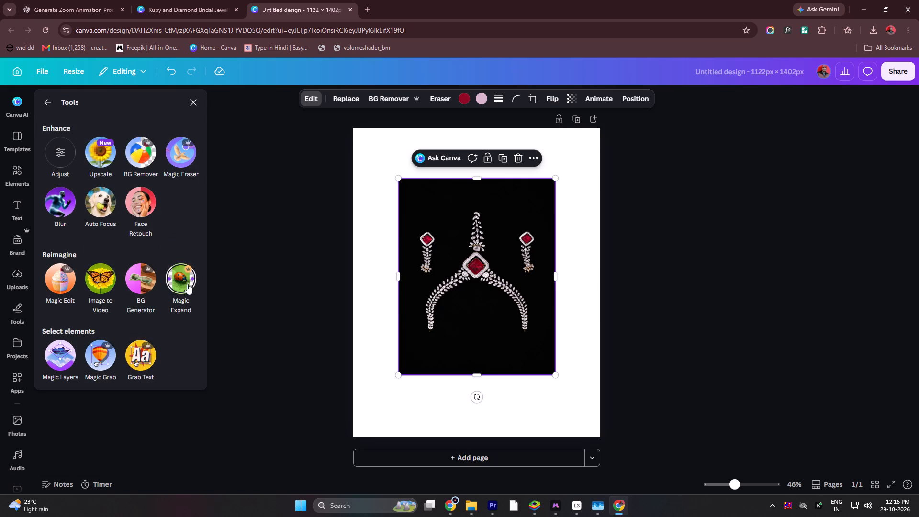
left_click(186, 281)
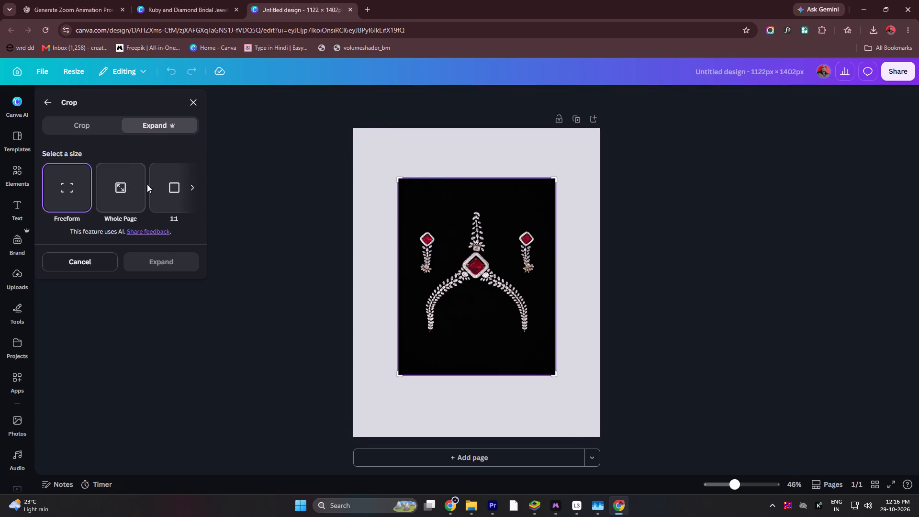
left_click(114, 189)
left_click(161, 267)
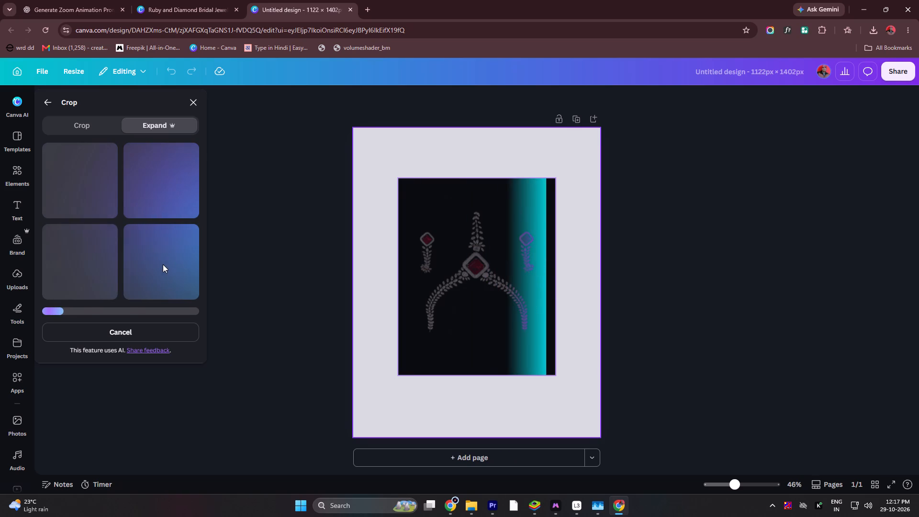
Preview the black-and-grey bordered variation, generate new expansion results, and close the tool with the first new result applied.
scroll(150, 250, "down", 5)
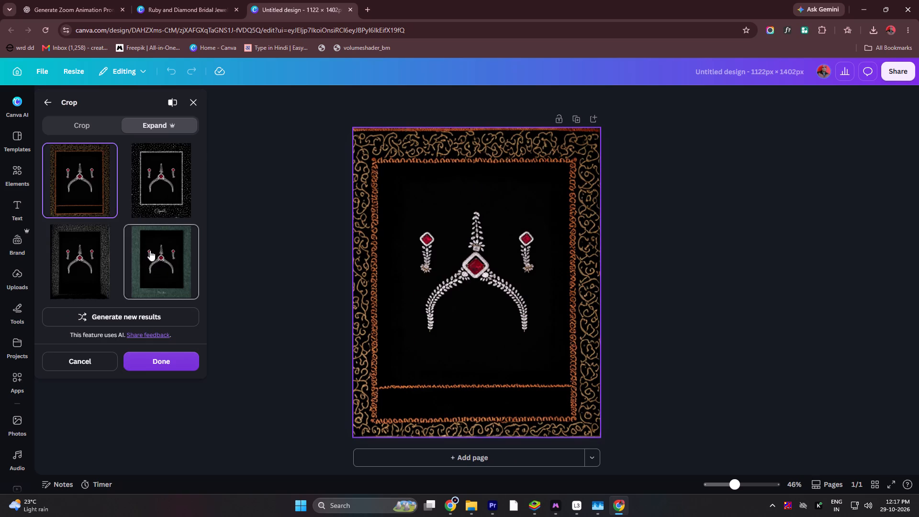
left_click(96, 273)
scroll(187, 270, "down", 5)
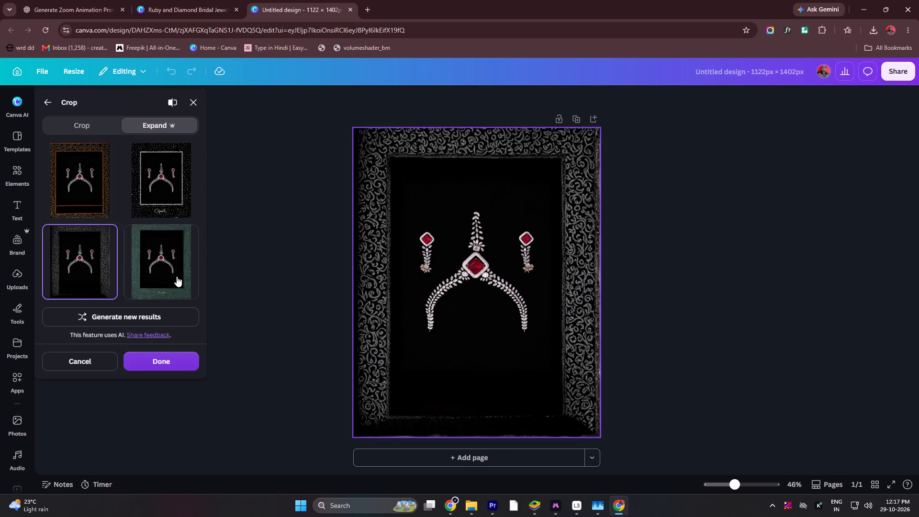
scroll(151, 297, "down", 1)
left_click(148, 311)
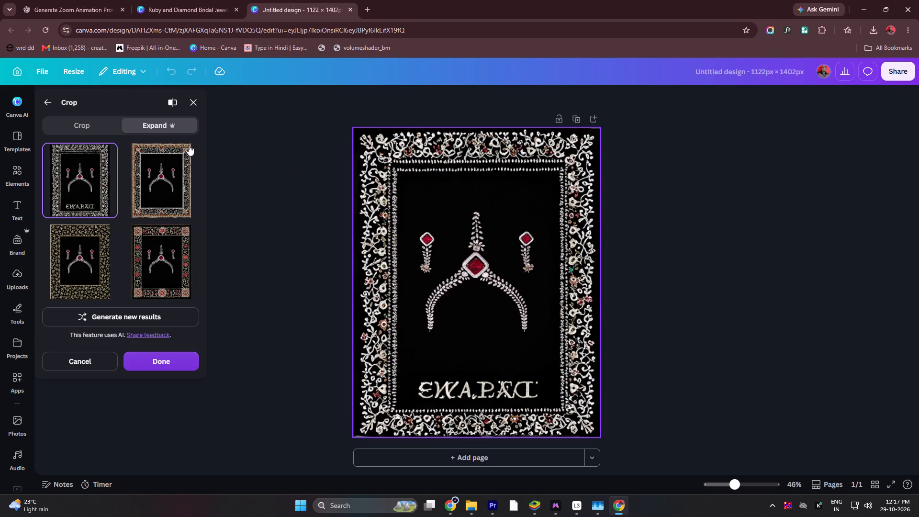
left_click(190, 101)
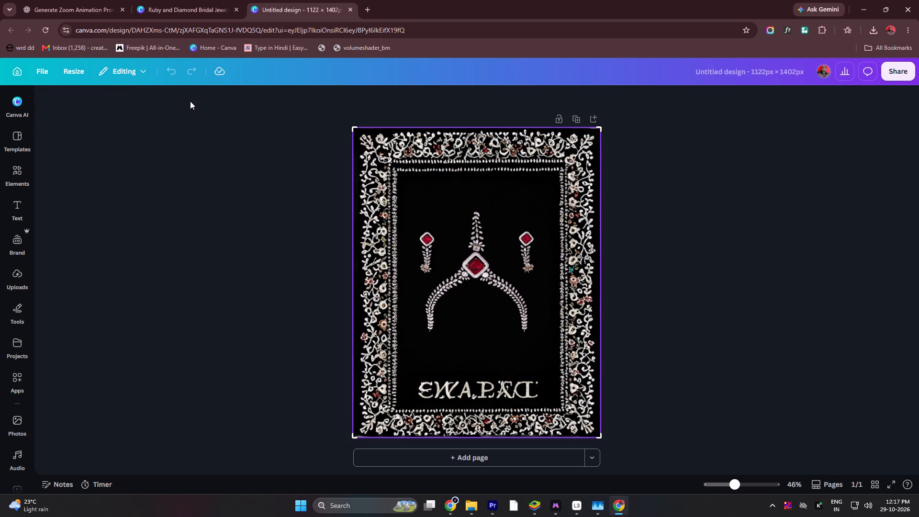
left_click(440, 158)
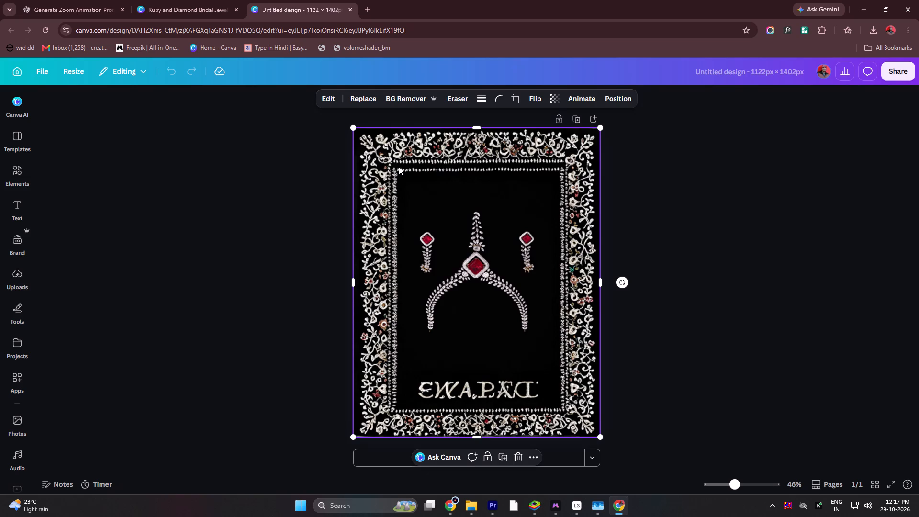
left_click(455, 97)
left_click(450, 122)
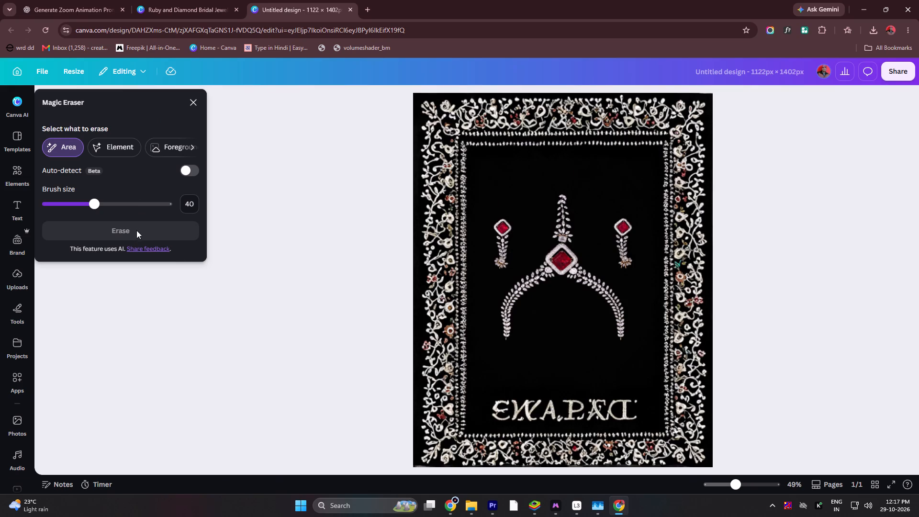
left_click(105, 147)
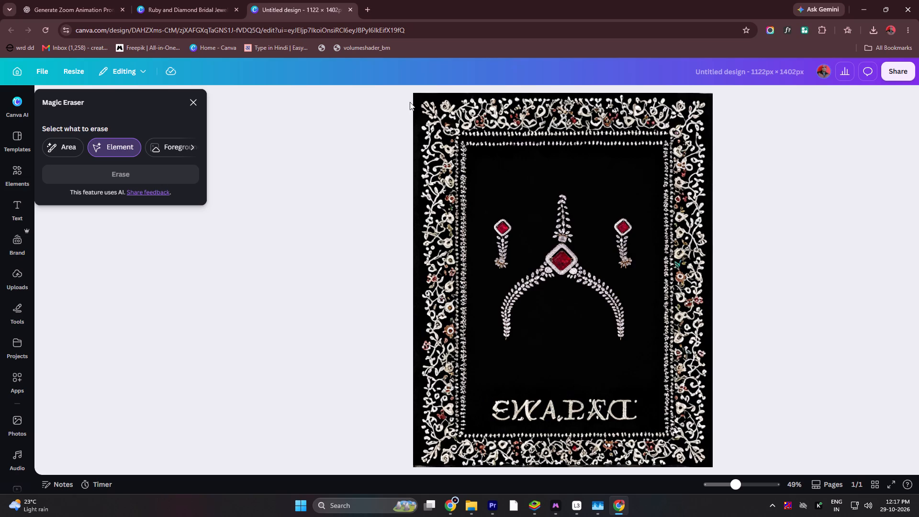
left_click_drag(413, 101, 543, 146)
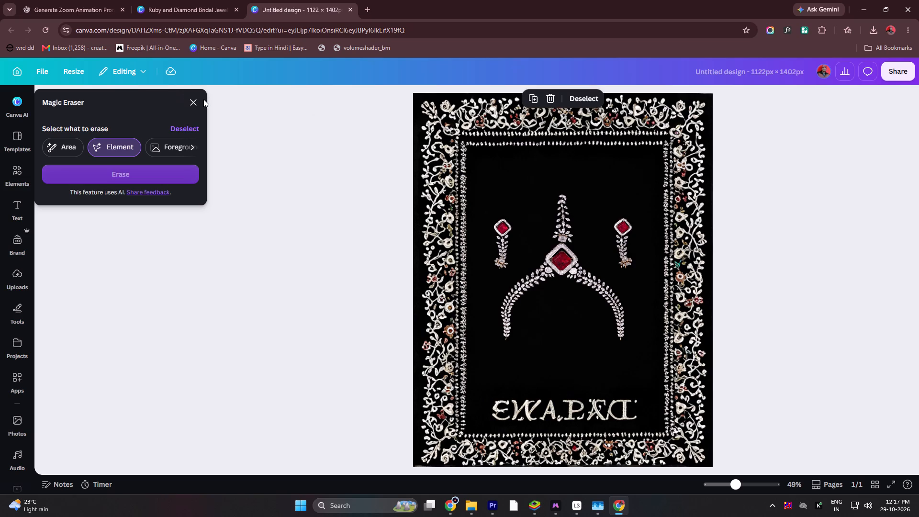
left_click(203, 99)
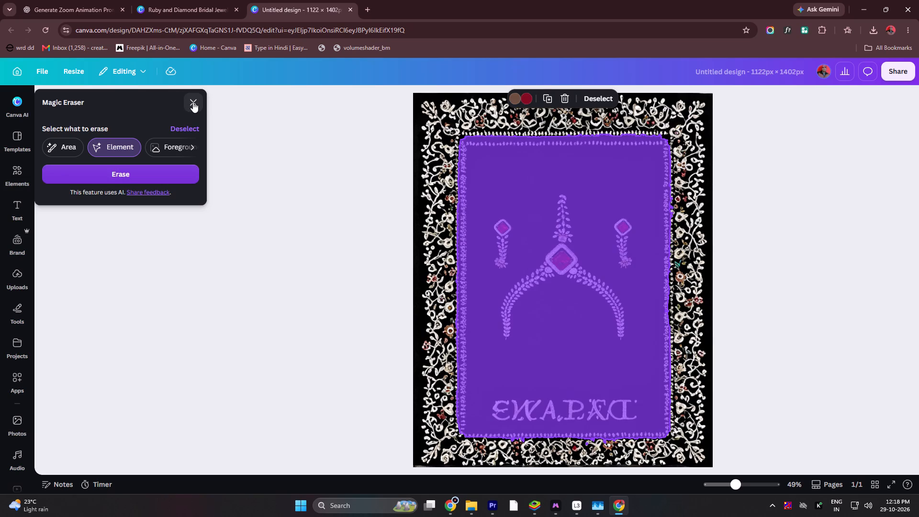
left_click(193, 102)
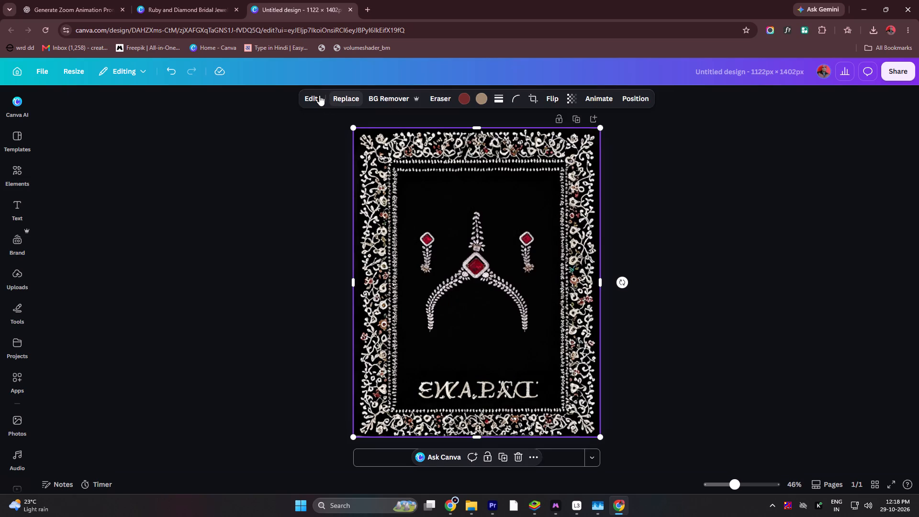
Open Magic Edit for the expanded jewellery image with the ornate floral border.
left_click(318, 95)
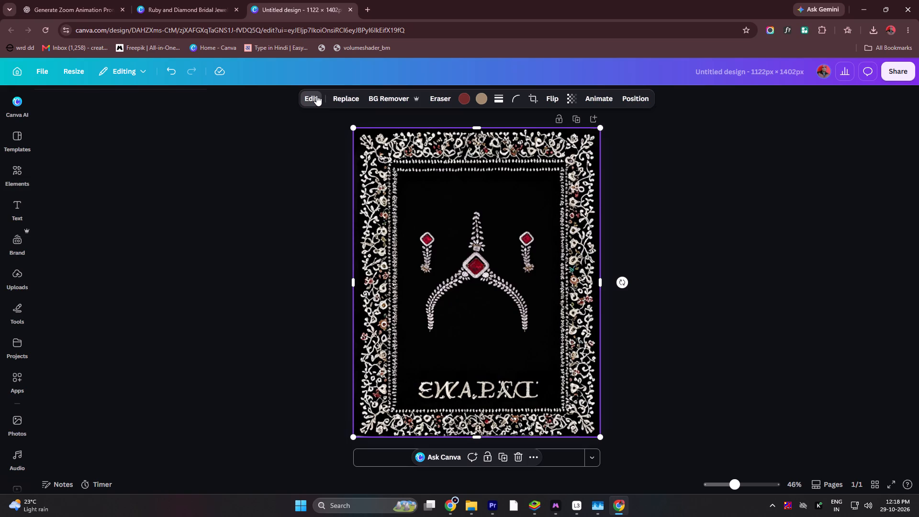
left_click(316, 95)
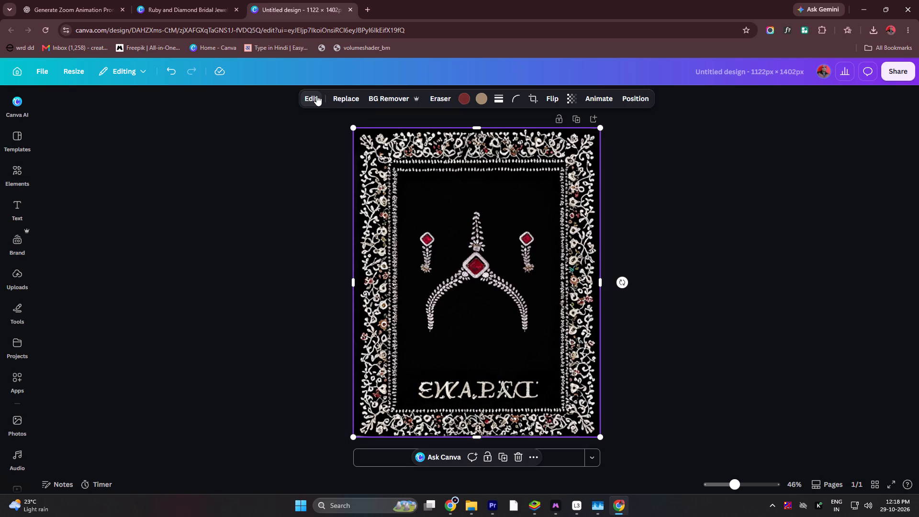
left_click(316, 95)
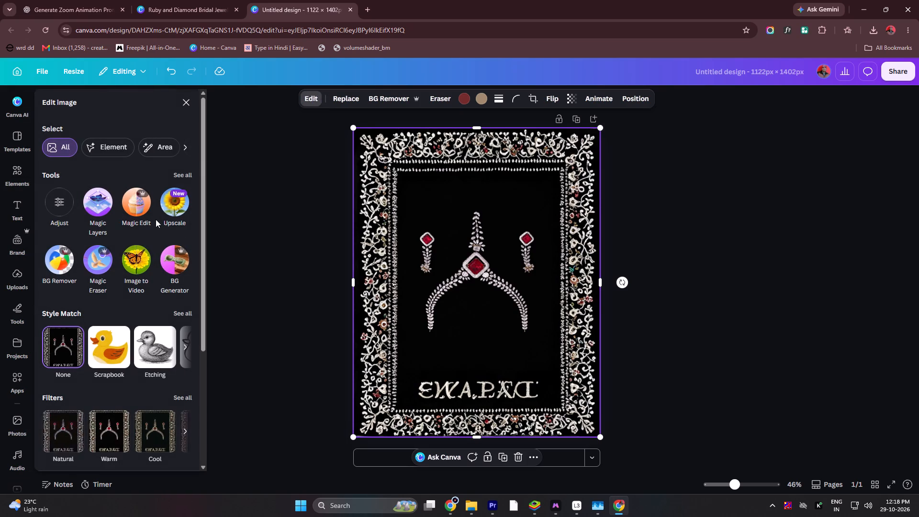
left_click(142, 200)
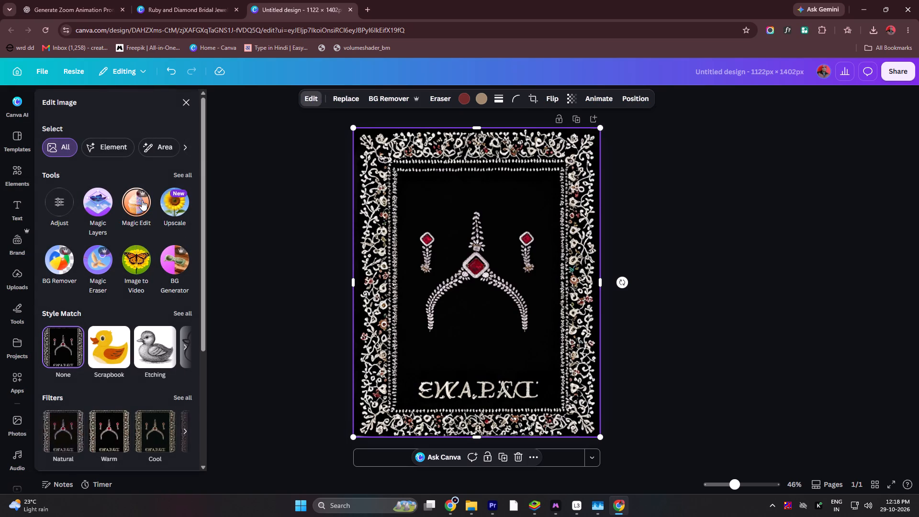
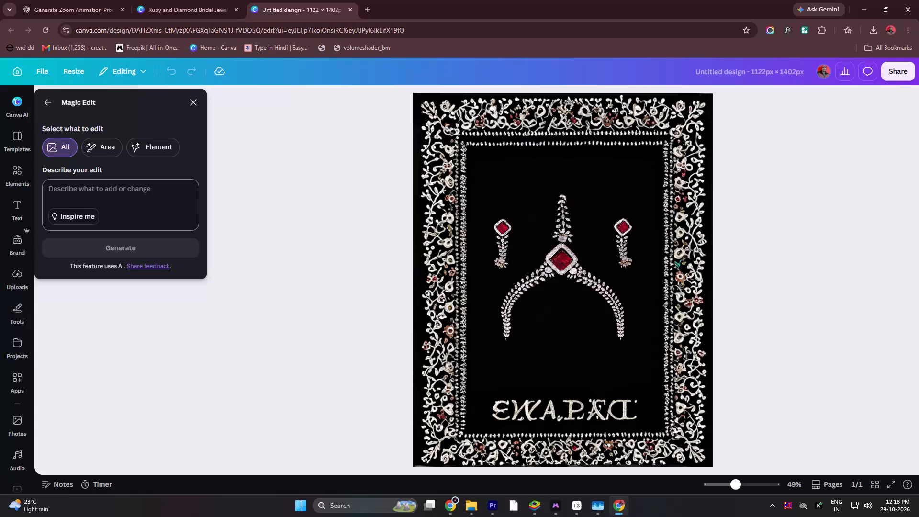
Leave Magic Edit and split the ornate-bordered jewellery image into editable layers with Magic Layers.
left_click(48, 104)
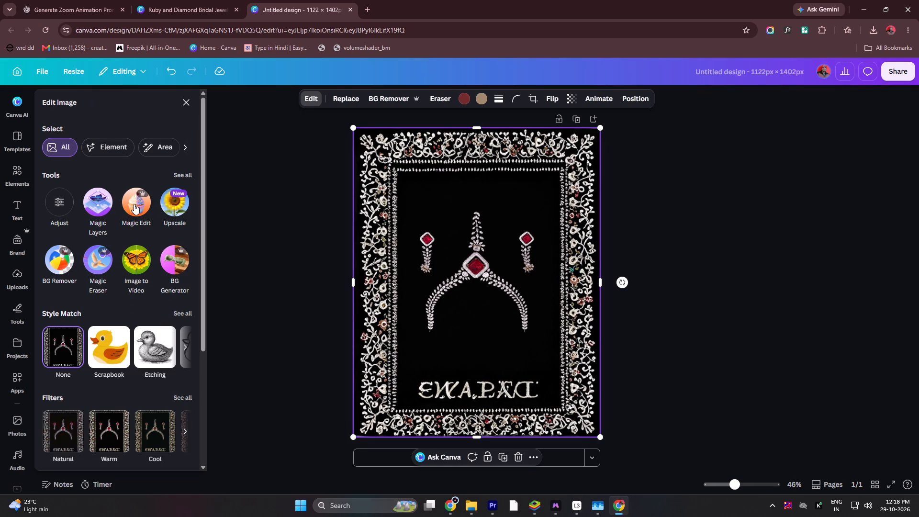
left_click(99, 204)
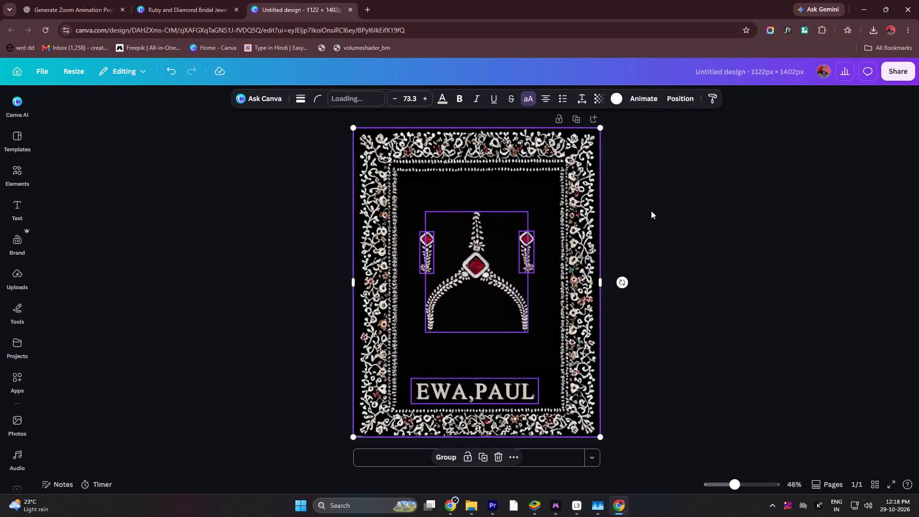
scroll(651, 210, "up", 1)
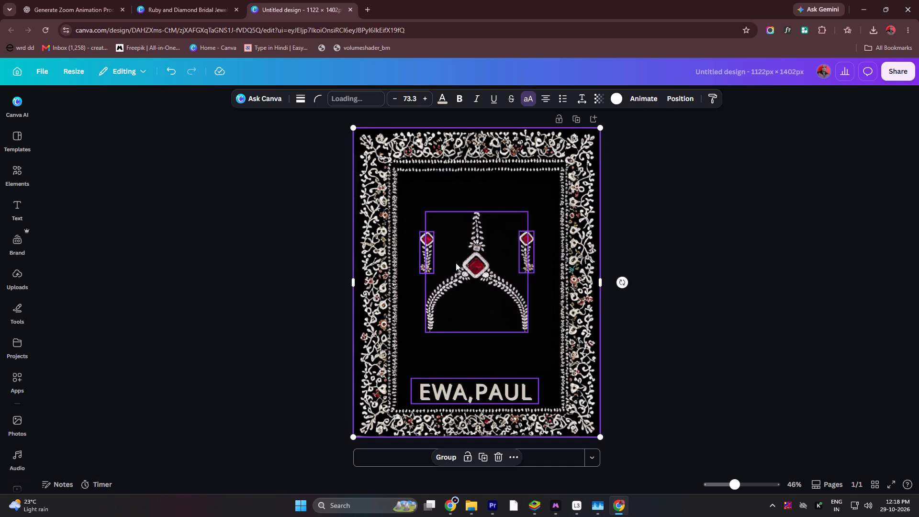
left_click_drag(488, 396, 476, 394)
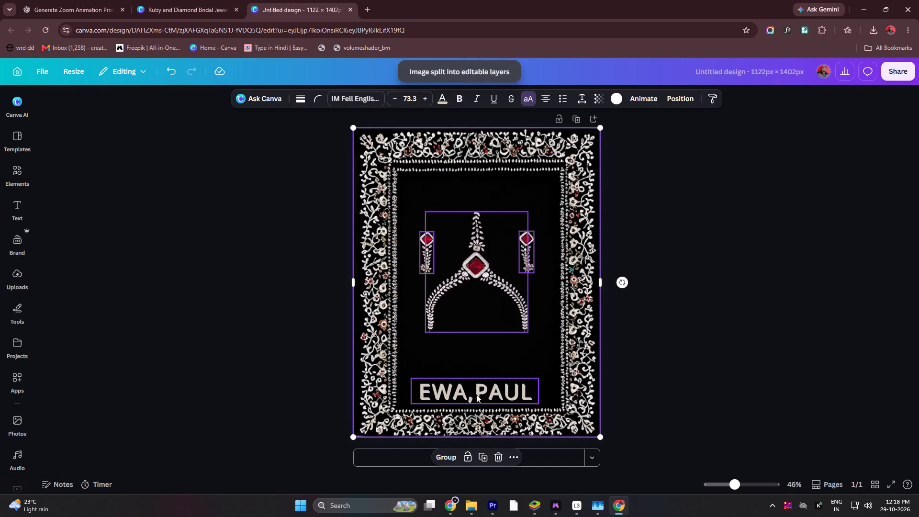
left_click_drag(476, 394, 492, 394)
Undo the layer move, the layer split and all earlier expansion edits, back to the original jewellery image on plain black.
key("ctrl+z")
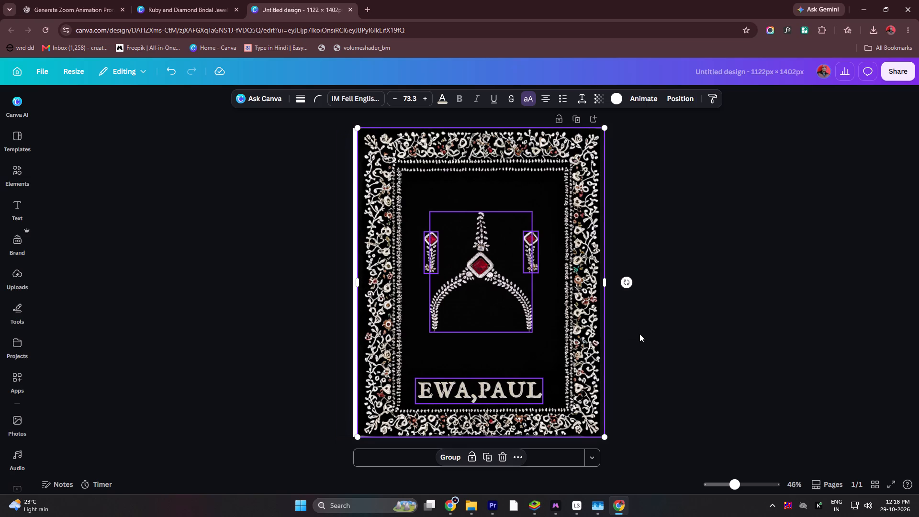
key("ctrl+z")
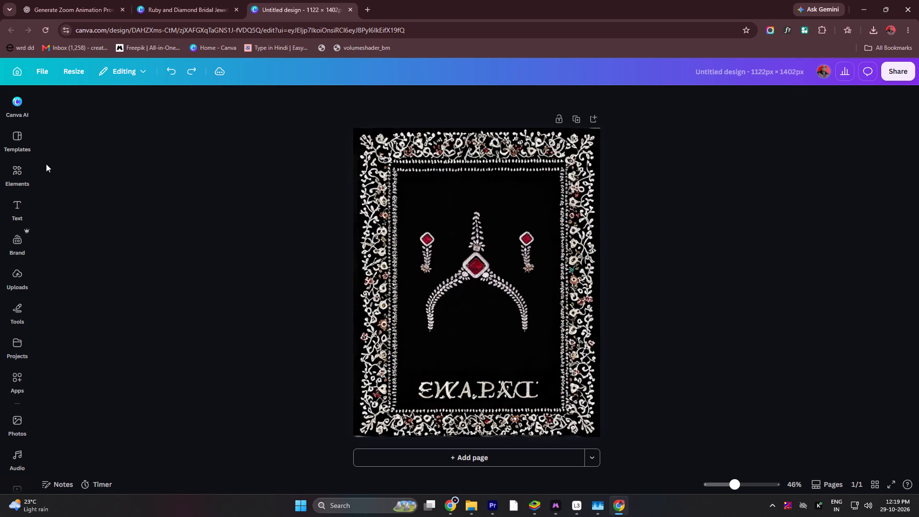
key("ctrl+z")
triple_click(167, 73)
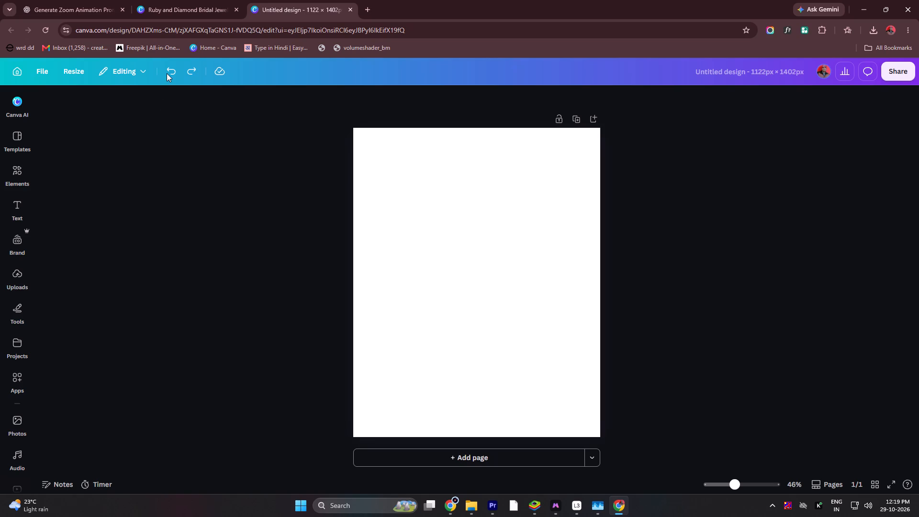
triple_click(168, 73)
triple_click(168, 73)
triple_click(168, 73)
triple_click(168, 73)
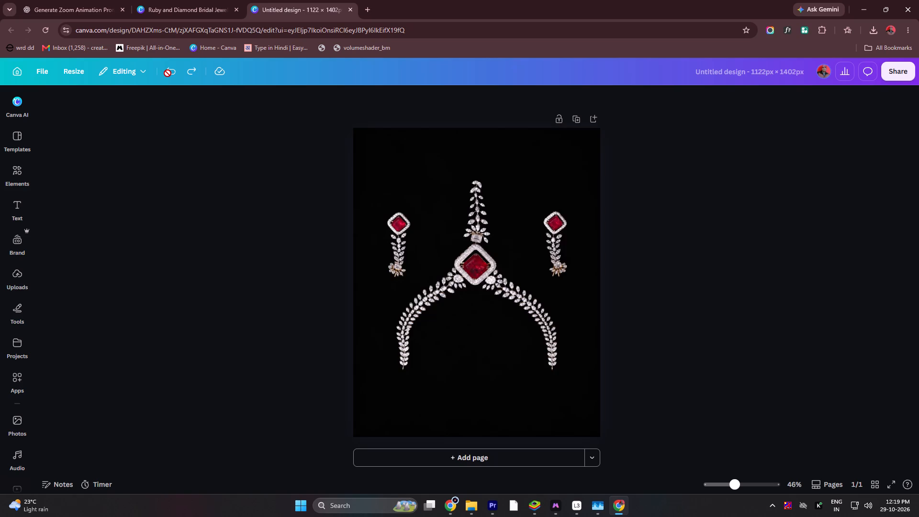
triple_click(168, 73)
triple_click(168, 73)
triple_click(168, 73)
left_click(168, 73)
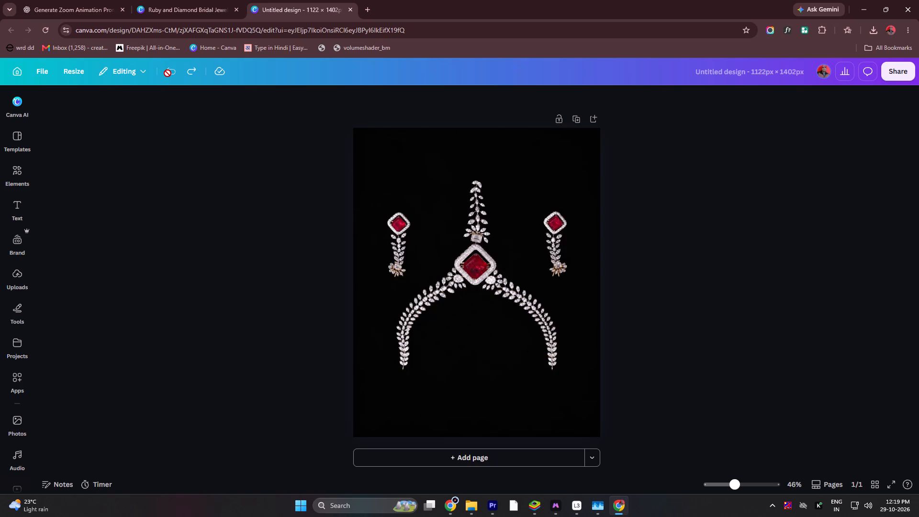
double_click(168, 73)
Duplicate the jewellery image and move the copy down and slightly right so it overlaps the original's lower part.
left_click(416, 174)
left_click_drag(410, 169, 415, 173)
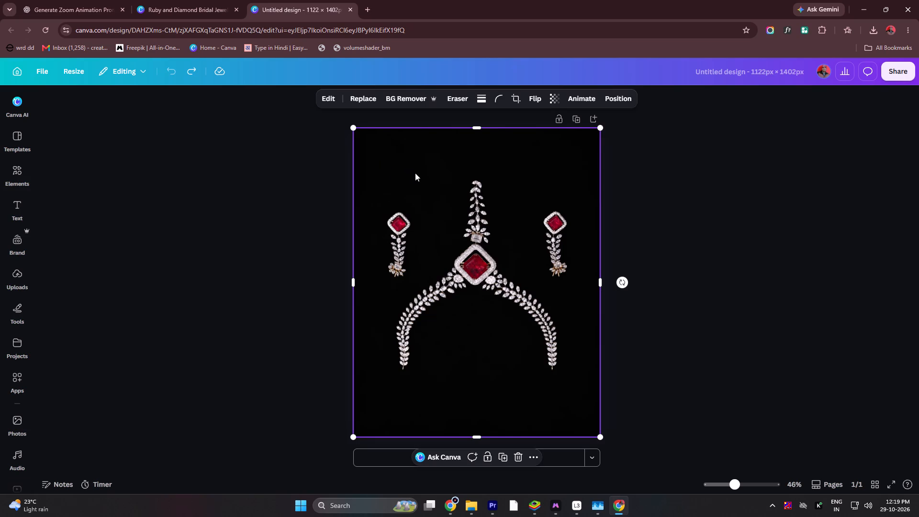
right_click(508, 177)
left_click(553, 223)
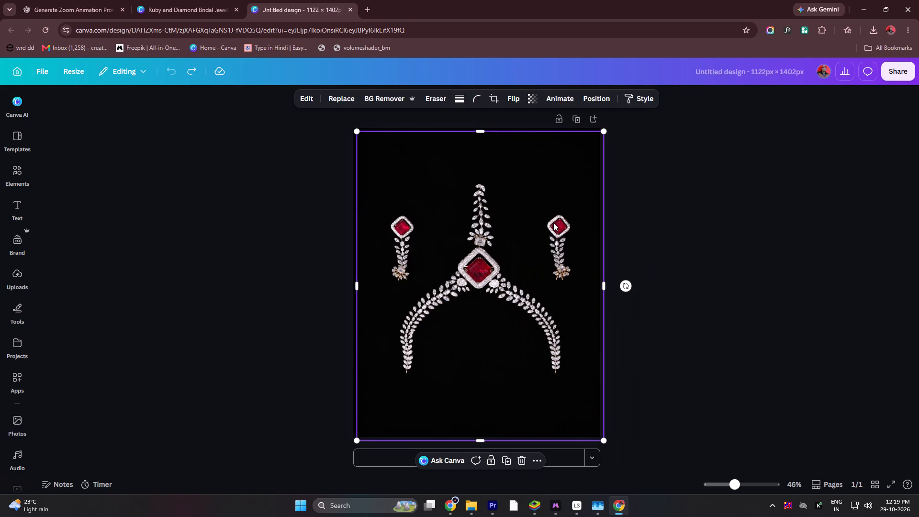
left_click_drag(489, 161, 502, 202)
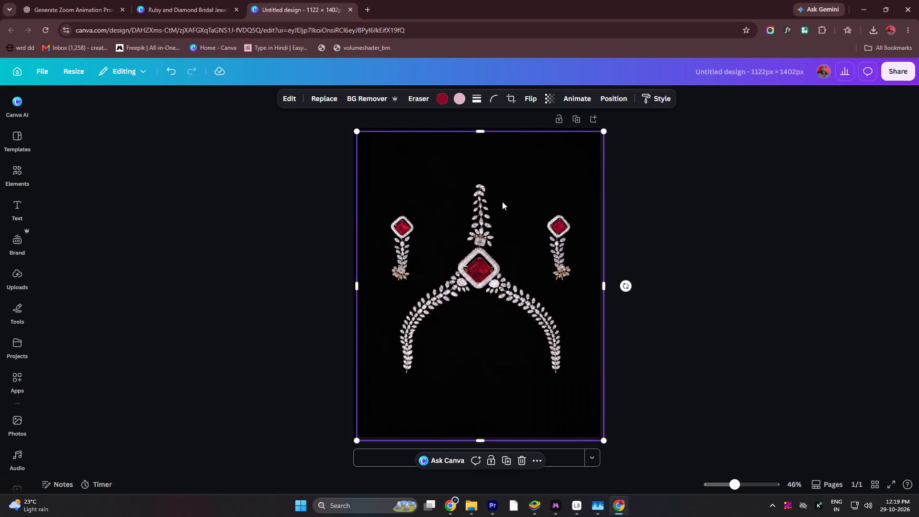
left_click_drag(502, 202, 515, 245)
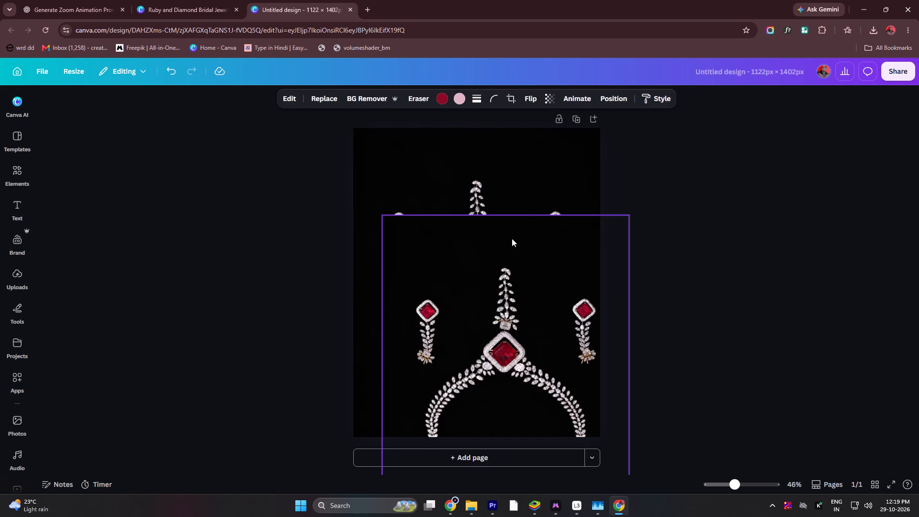
Scale down the original jewellery image proportionally, keeping it anchored at the page's upper-left corner.
left_click(470, 167)
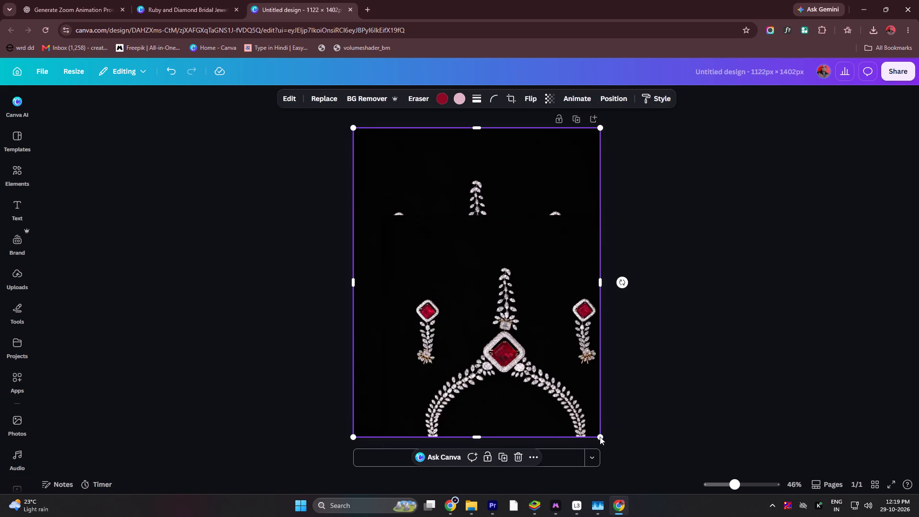
left_click_drag(600, 435, 556, 367)
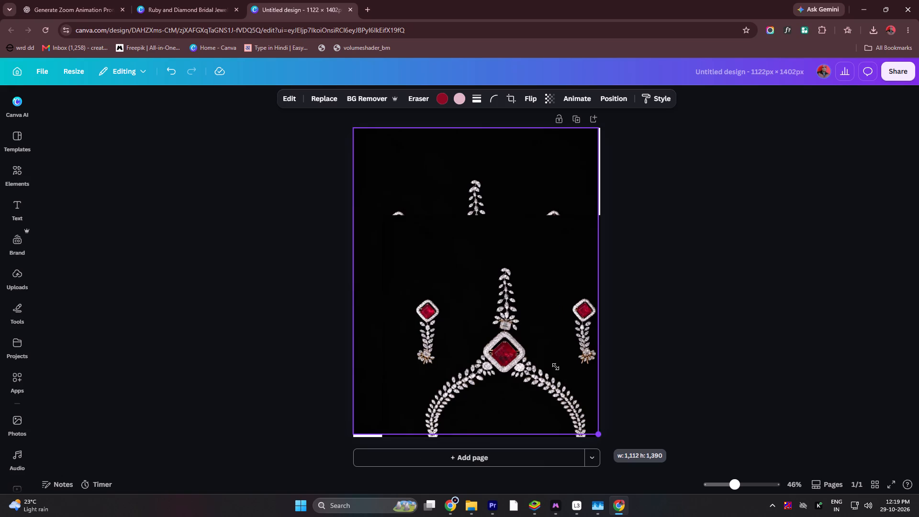
left_click_drag(556, 367, 547, 343)
left_click(510, 271)
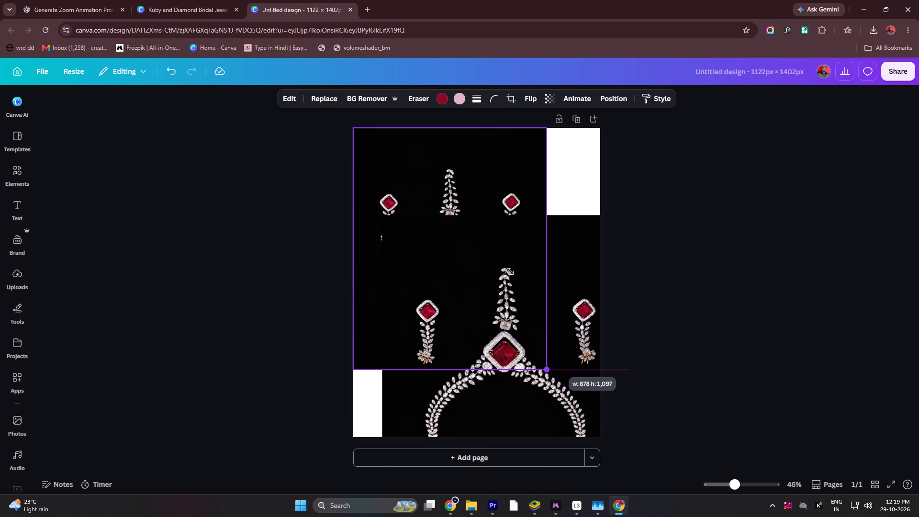
Crop the scaled-down original to a small plain black patch from its upper-left area, using the 9:16 aspect ratio.
left_click(493, 173)
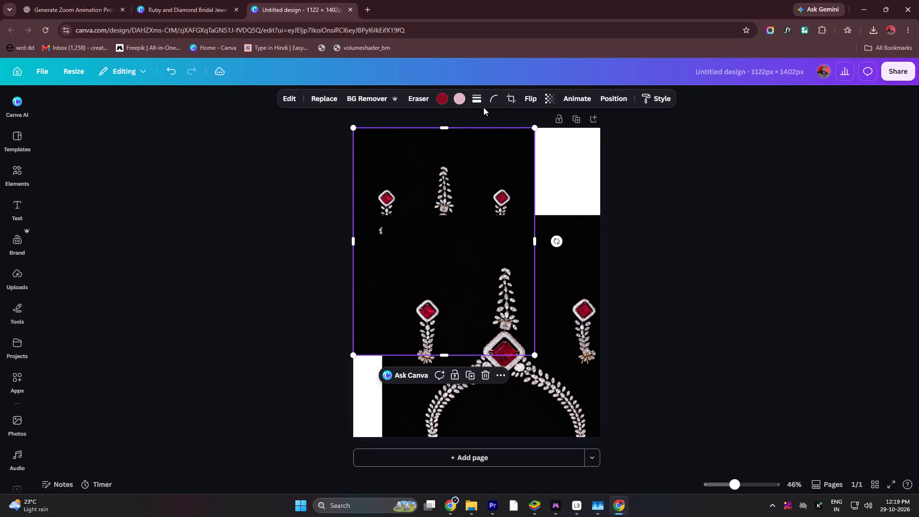
left_click(510, 101)
left_click_drag(534, 353, 448, 175)
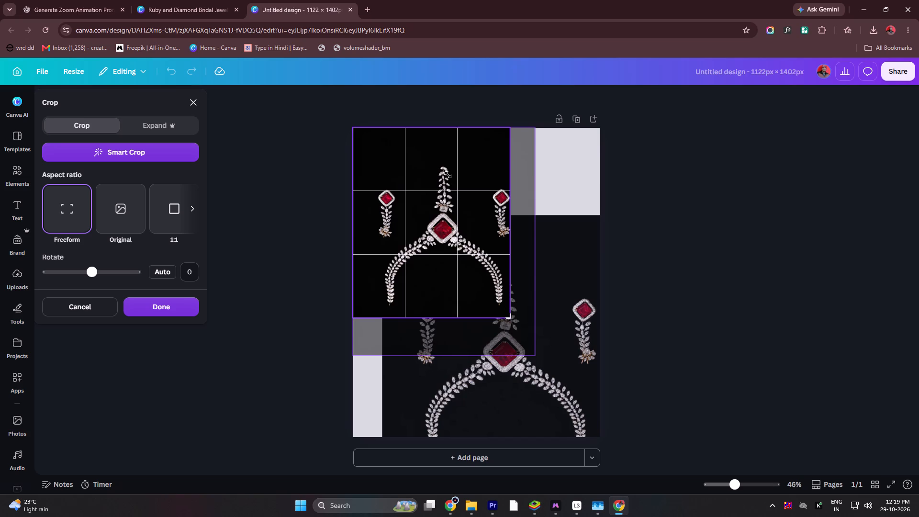
left_click_drag(448, 175, 406, 173)
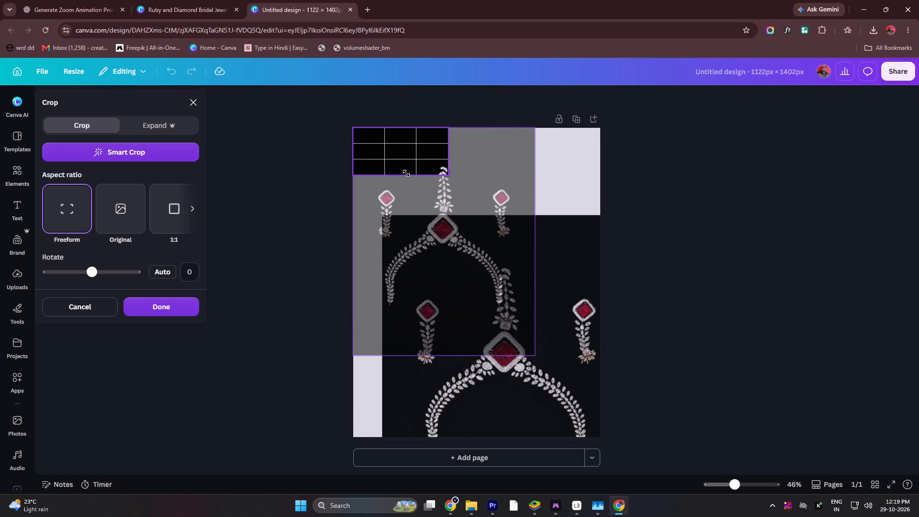
left_click_drag(406, 173, 406, 176)
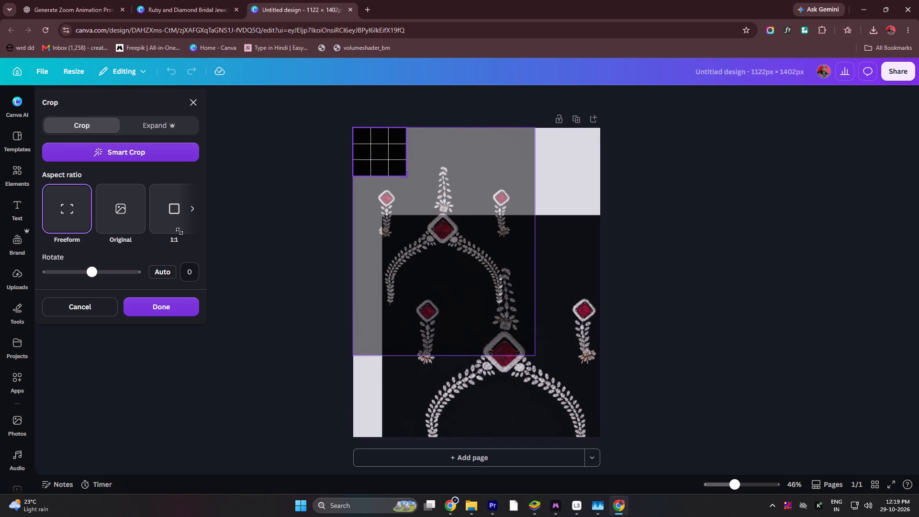
left_click(195, 211)
left_click(194, 209)
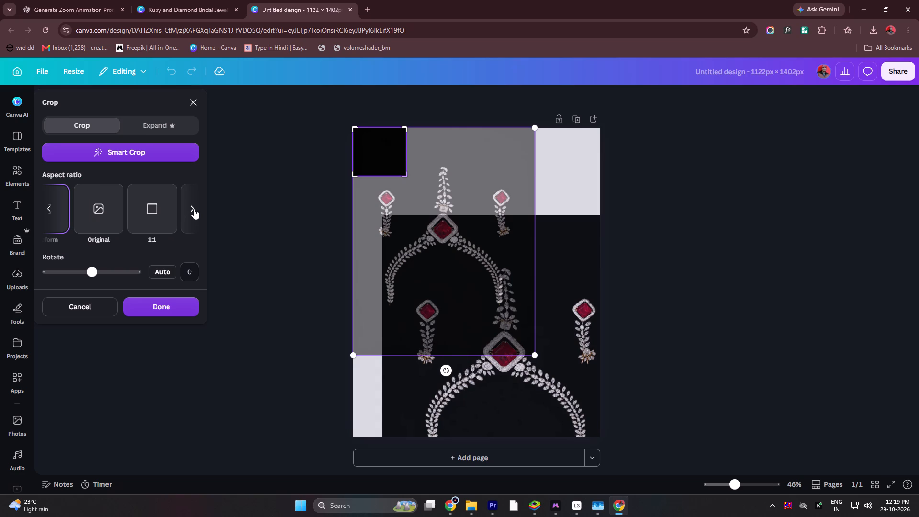
left_click(193, 209)
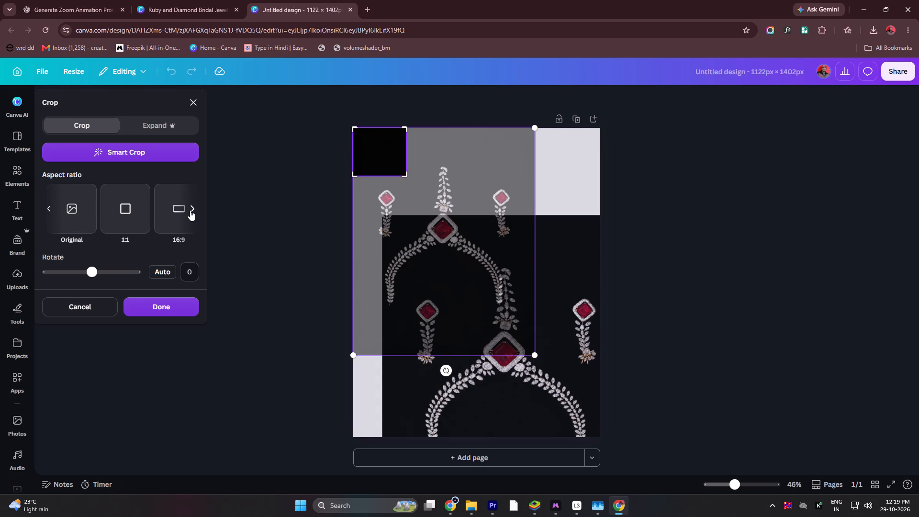
left_click(190, 210)
left_click(192, 211)
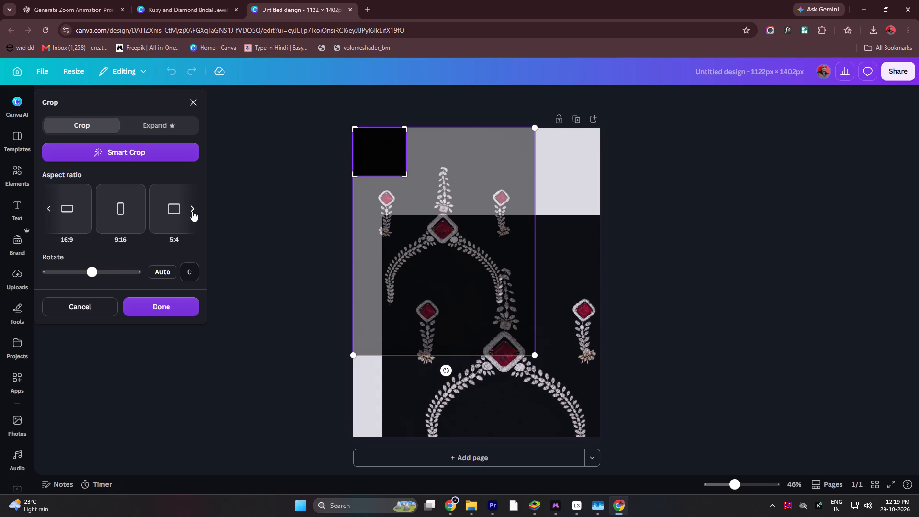
left_click(141, 213)
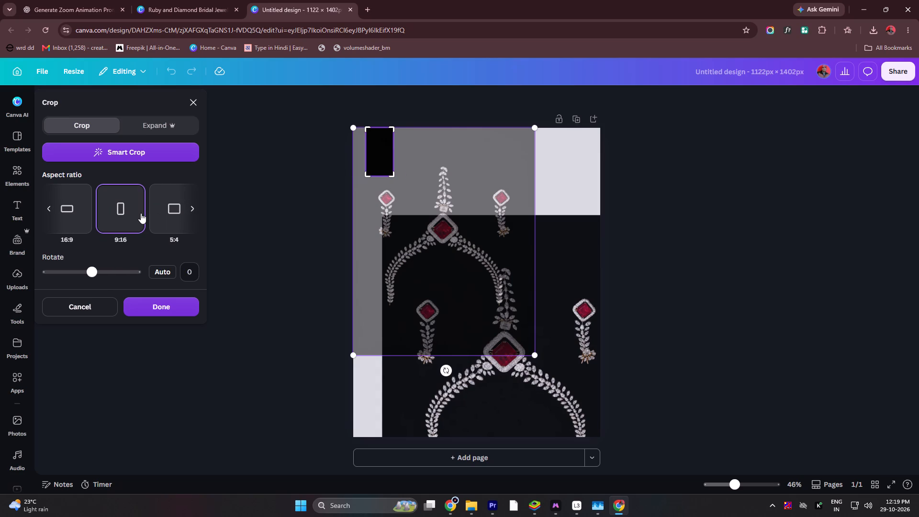
left_click(169, 303)
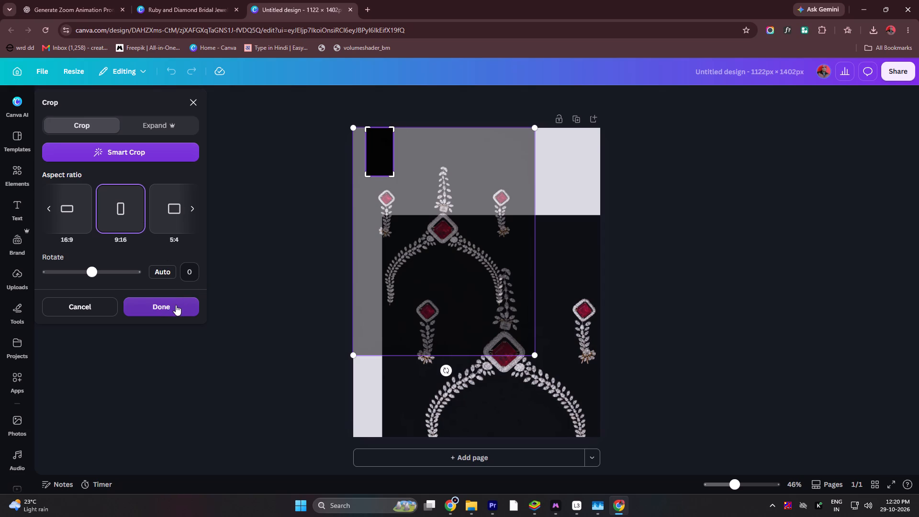
Move the cropped black patch to the page's upper-left corner, keeping it just inside the left edge.
left_click_drag(382, 146, 361, 146)
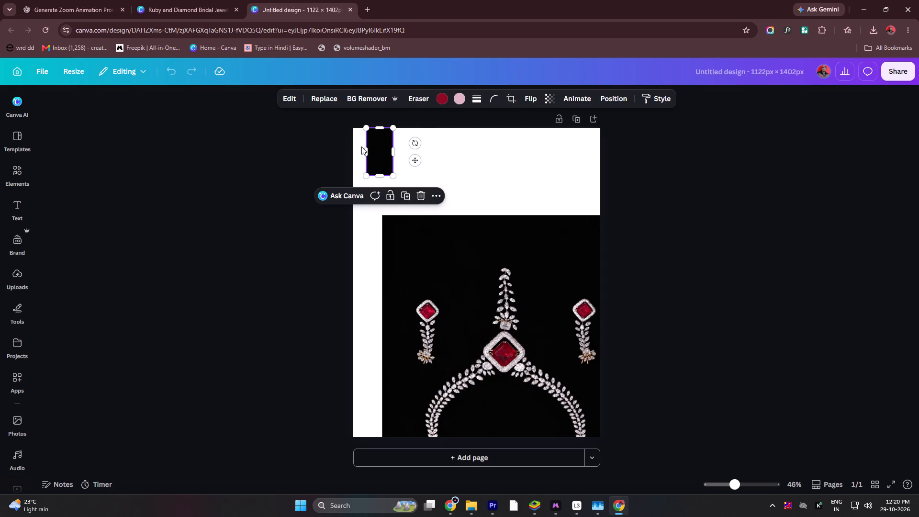
left_click_drag(361, 146, 355, 146)
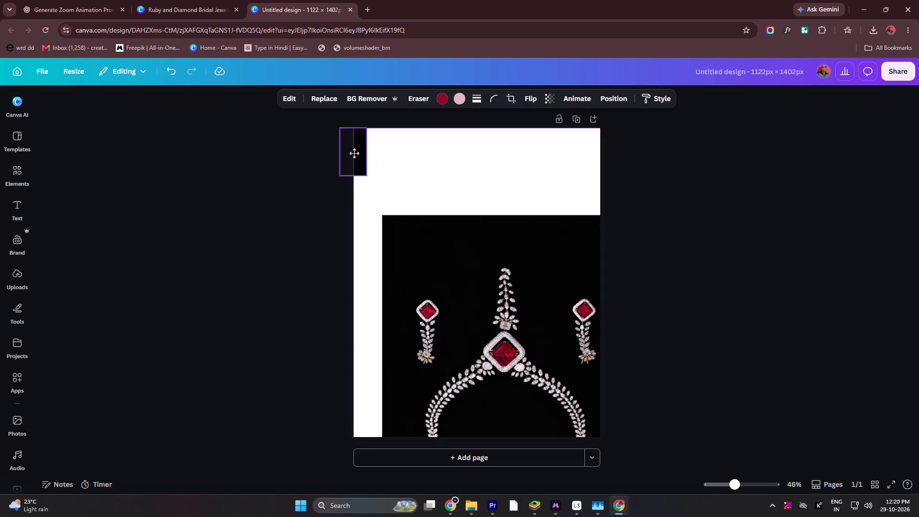
left_click_drag(359, 161, 369, 160)
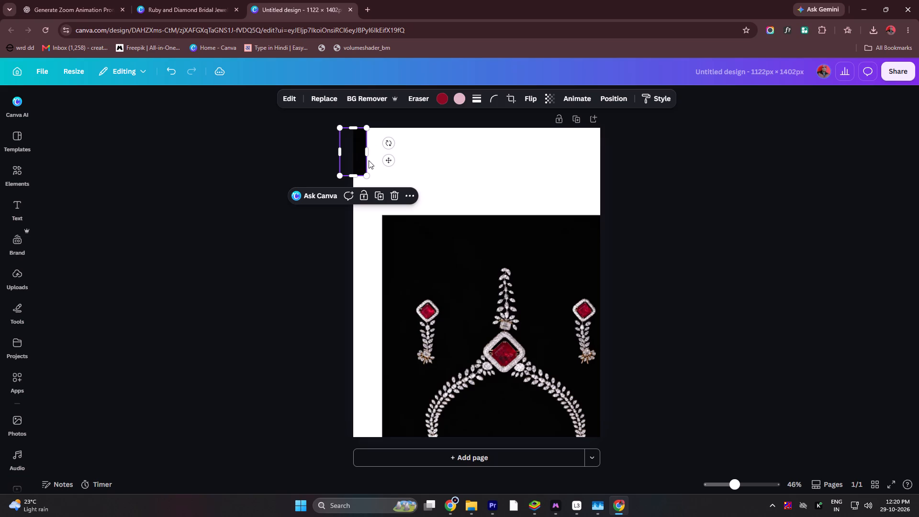
left_click_drag(369, 160, 372, 161)
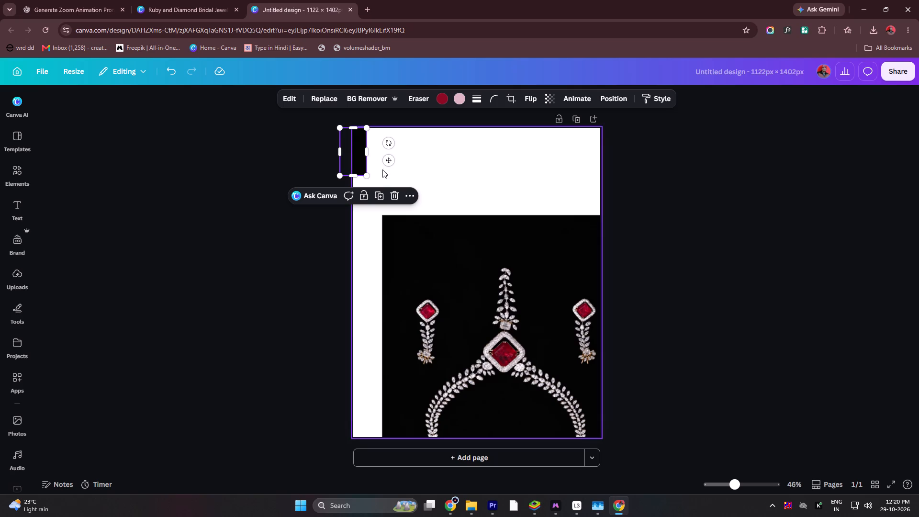
left_click_drag(357, 163, 369, 164)
left_click_drag(369, 164, 372, 164)
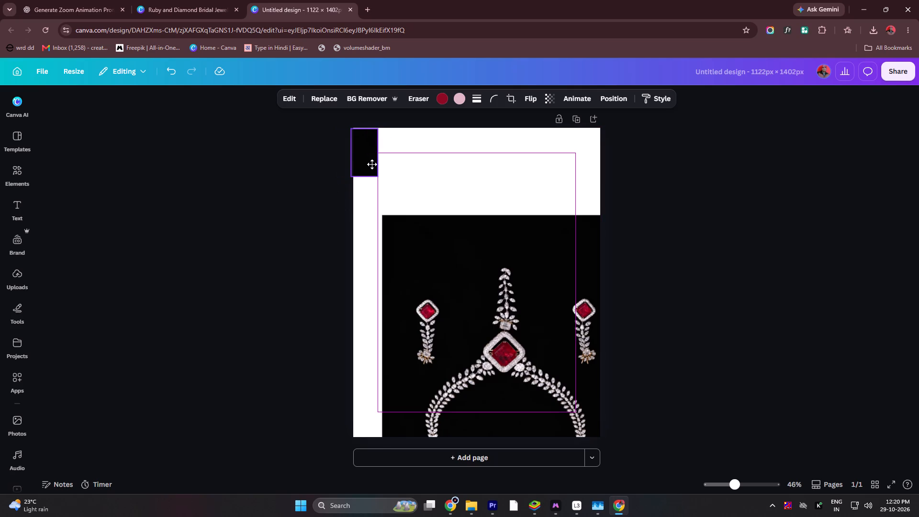
left_click_drag(372, 164, 374, 164)
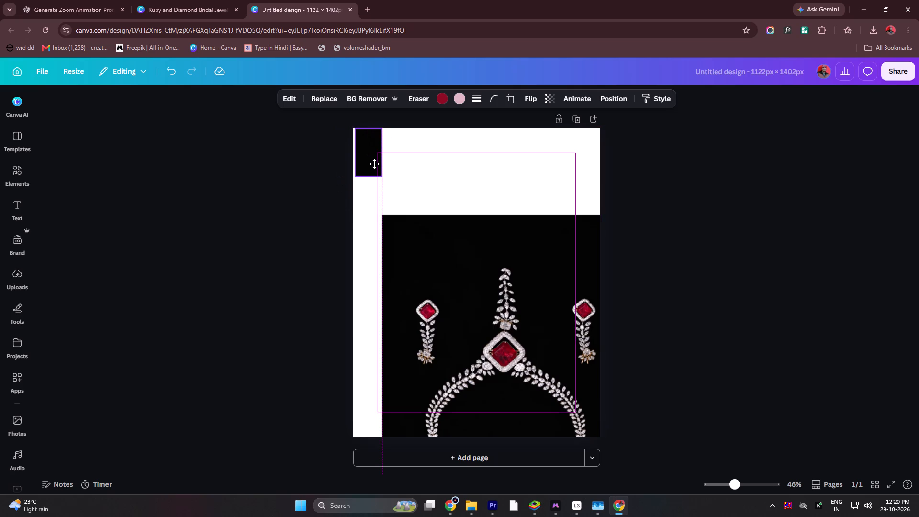
left_click_drag(369, 156, 360, 156)
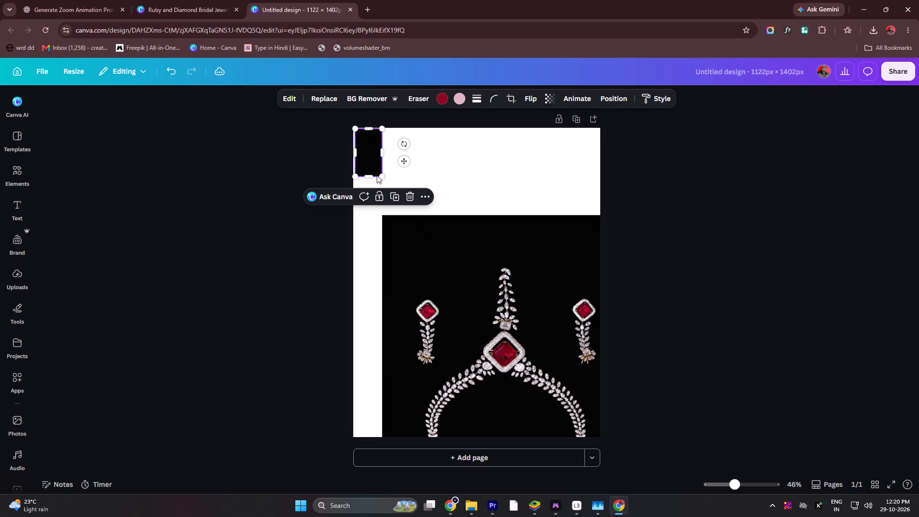
Enlarge the black patch proportionally to about 1,173 by 2,085 px so it fills the white page area behind the jewellery.
left_click_drag(381, 176, 386, 186)
left_click_drag(386, 186, 448, 294)
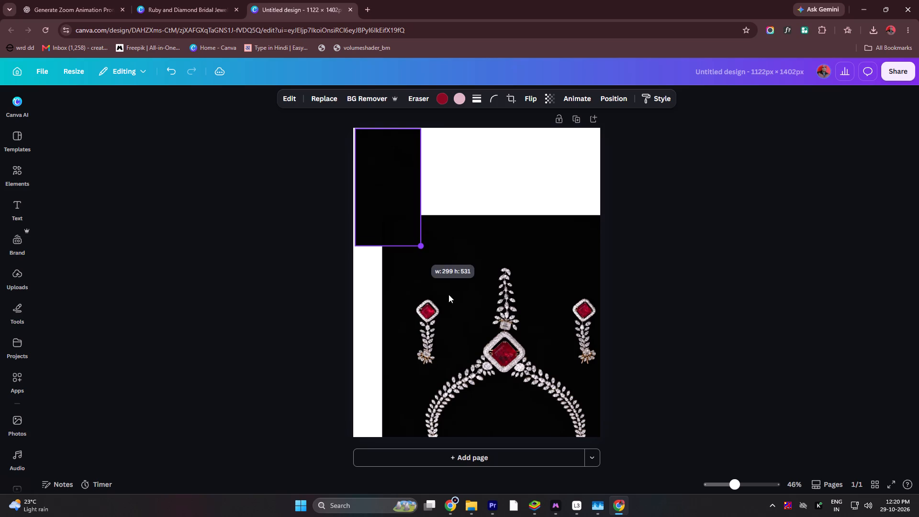
left_click_drag(448, 294, 757, 511)
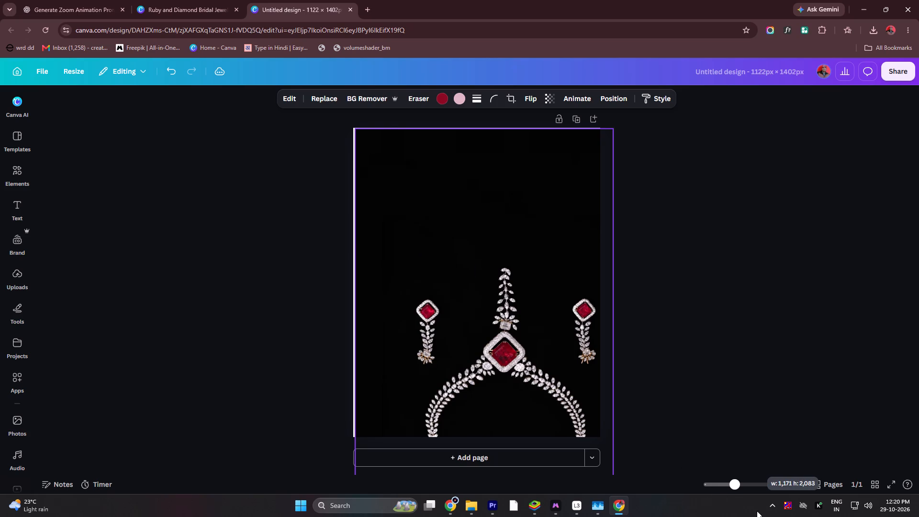
left_click_drag(757, 511, 760, 512)
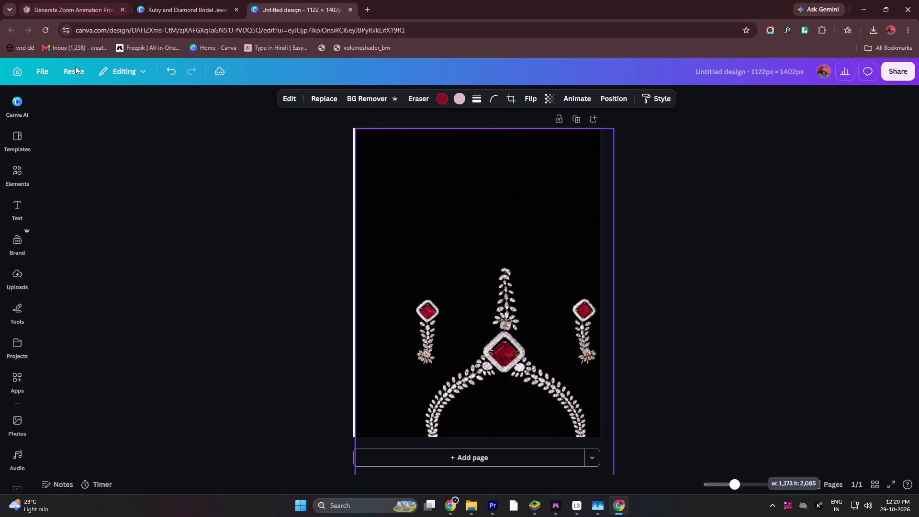
Glance at the kiranjewellers.in reel in BlueStacks and make a resized copy of the jewellery design as a Pinterest Pin (9:16), 1080 × 1920 px.
left_click(71, 67)
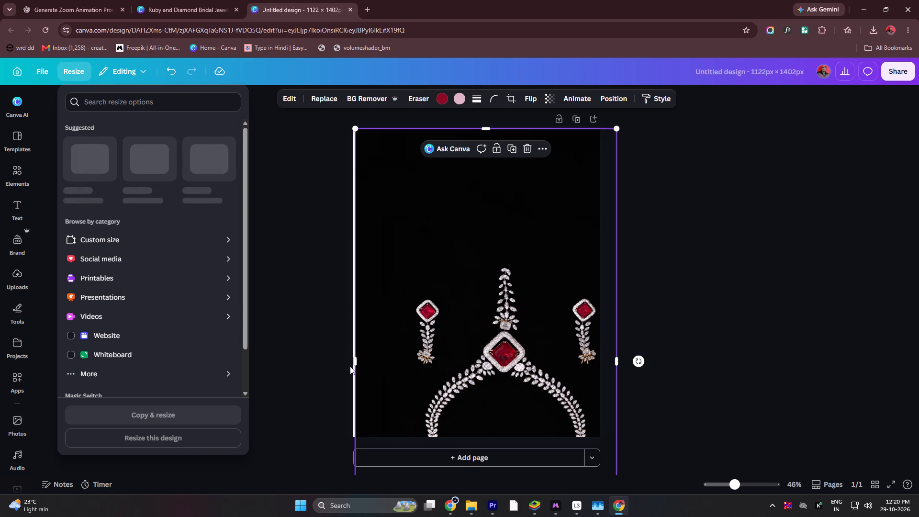
left_click(526, 503)
double_click(604, 38)
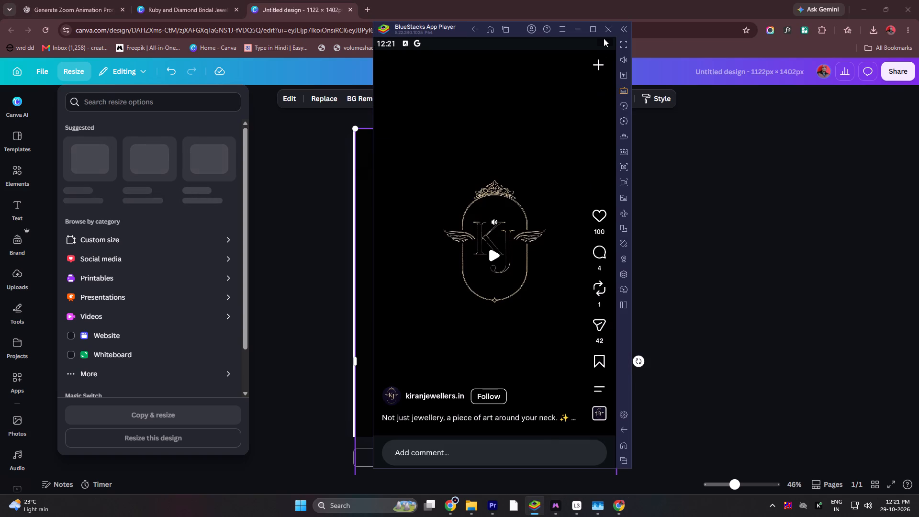
left_click(550, 261)
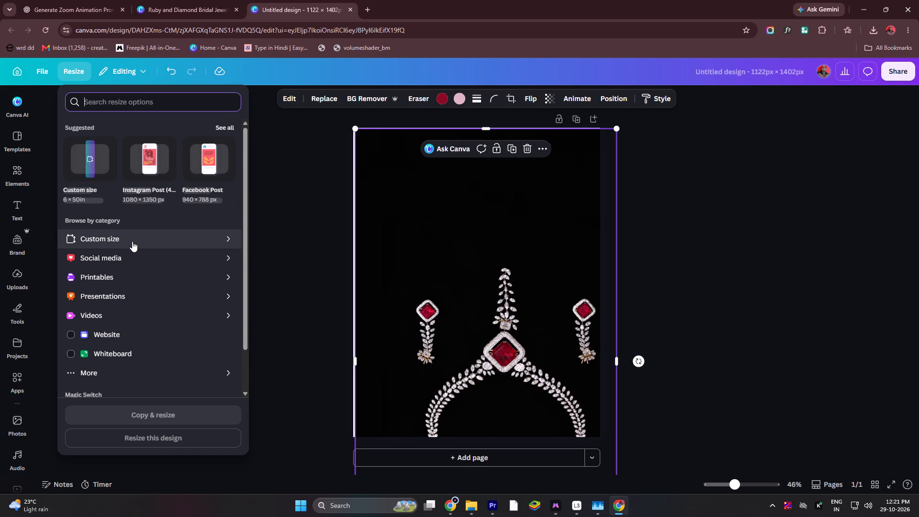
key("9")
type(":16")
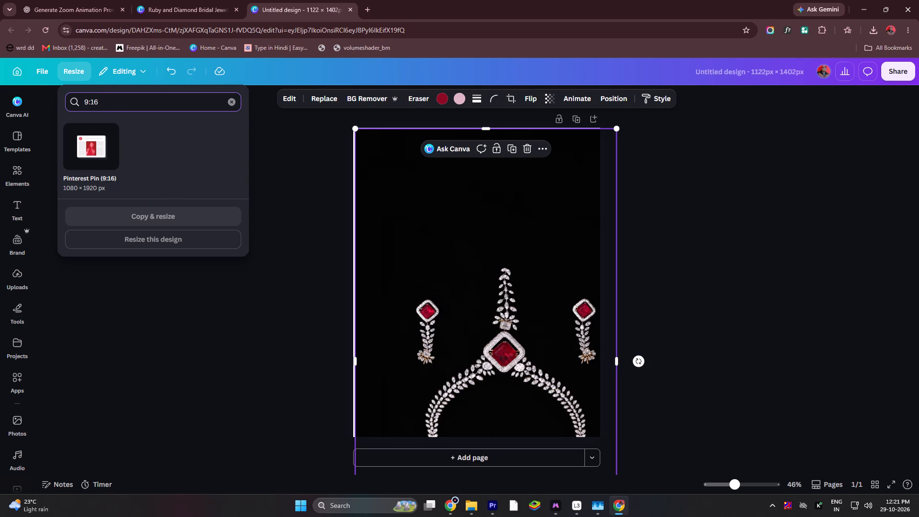
left_click(90, 153)
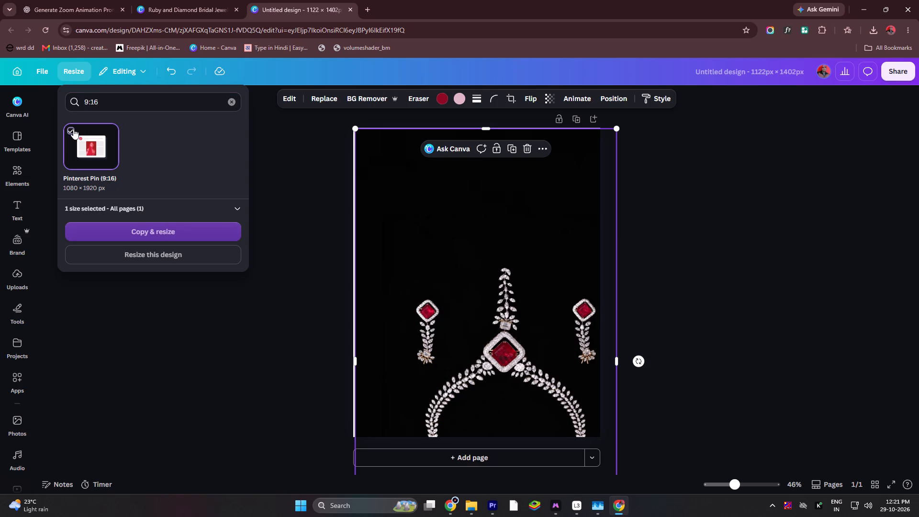
left_click(161, 229)
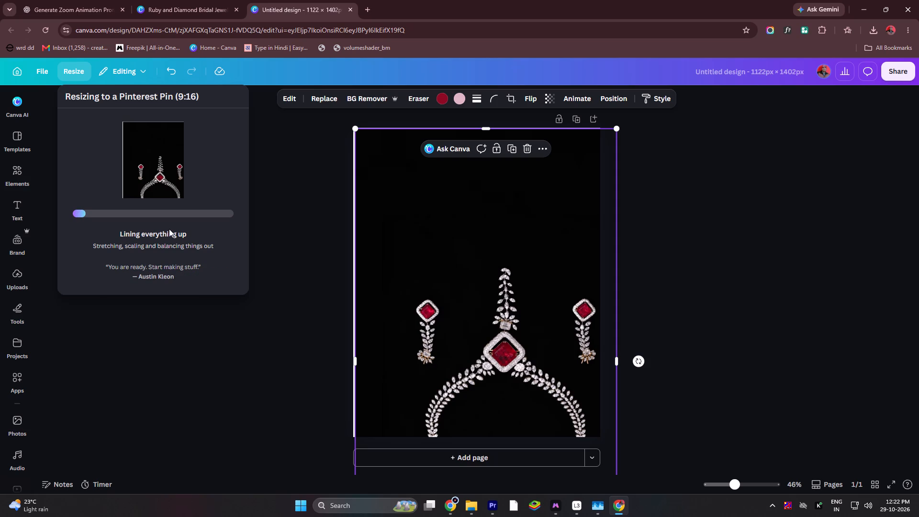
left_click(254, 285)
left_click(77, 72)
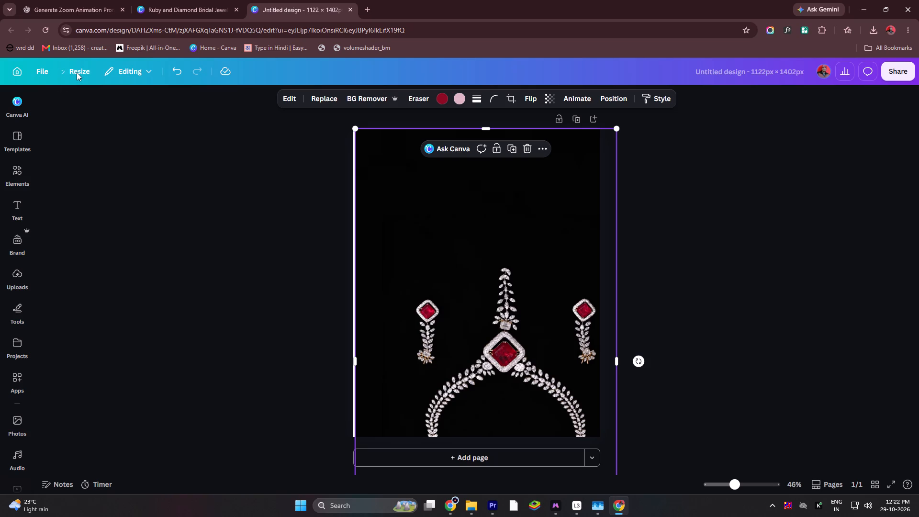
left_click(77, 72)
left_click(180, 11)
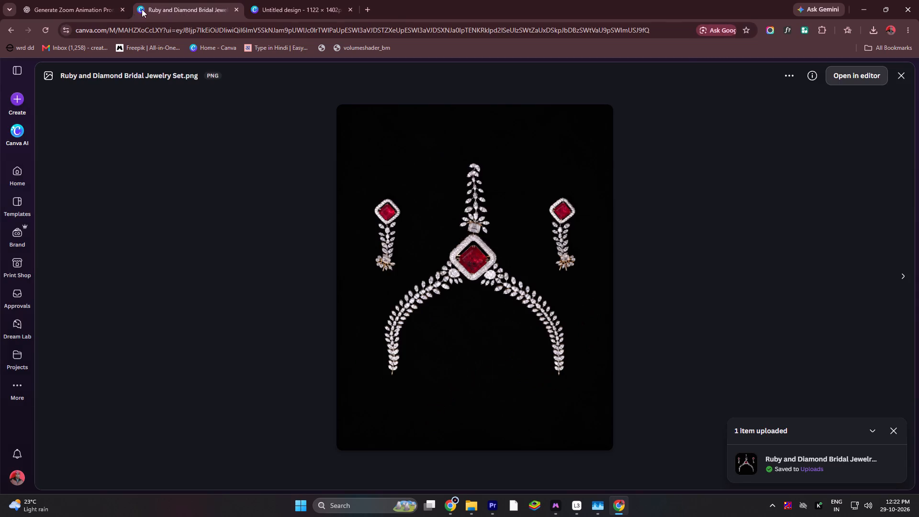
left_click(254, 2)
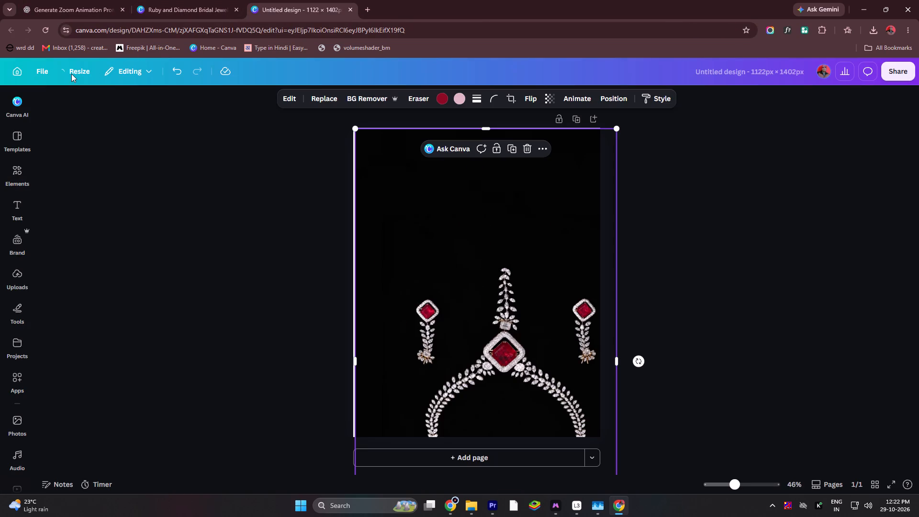
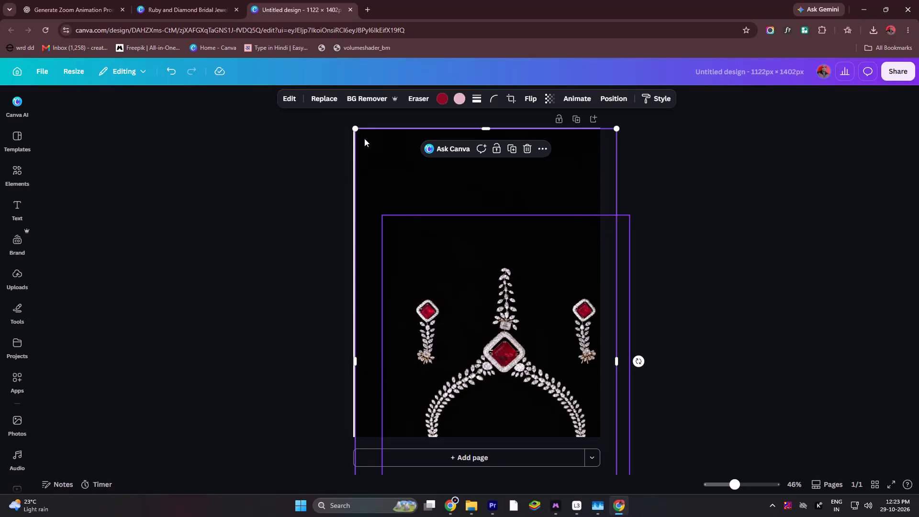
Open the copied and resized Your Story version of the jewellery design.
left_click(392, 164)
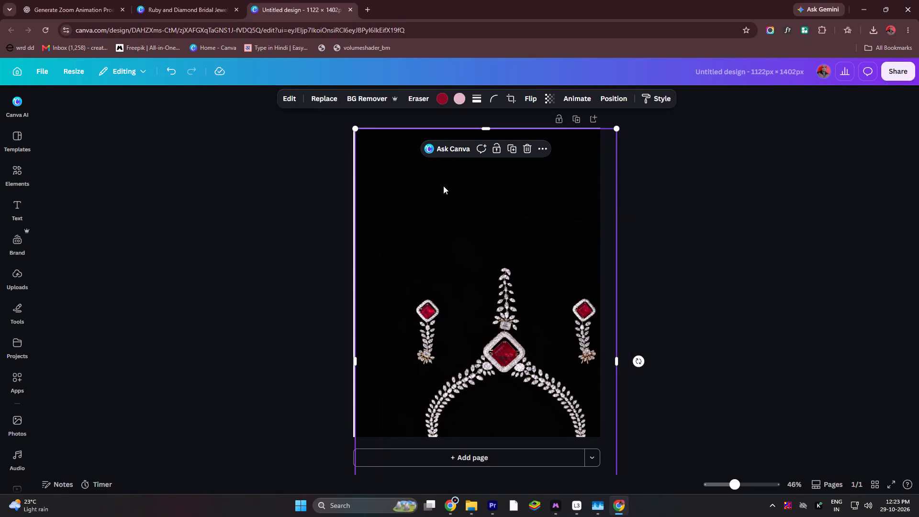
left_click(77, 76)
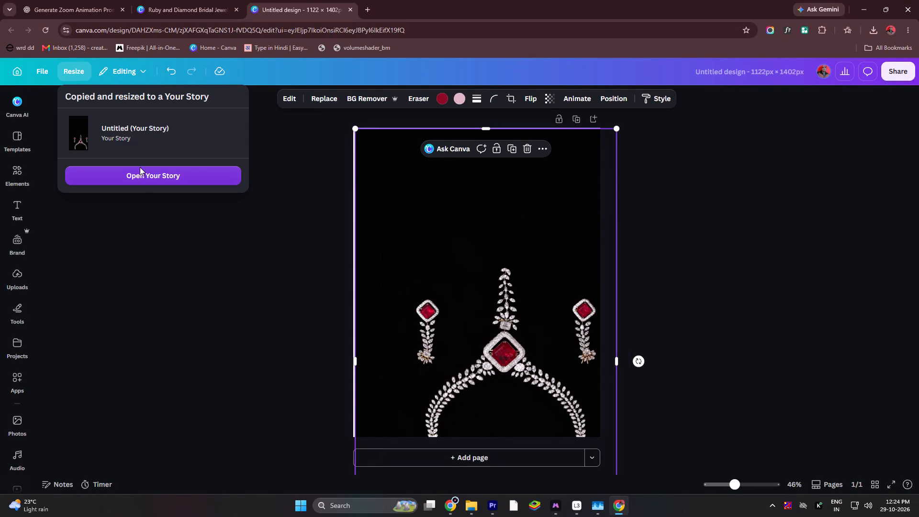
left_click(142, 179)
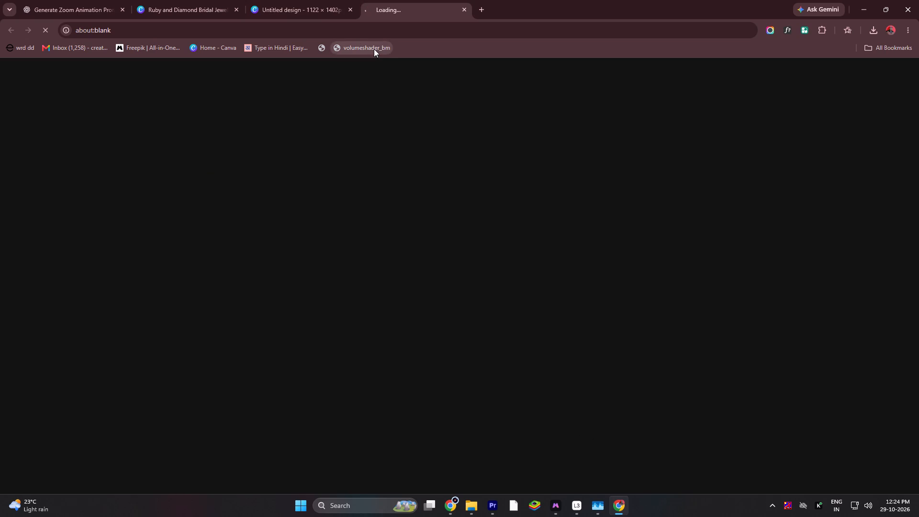
Return to the original 1122 × 1402 px design and leave it for the Canva home page.
left_click(313, 9)
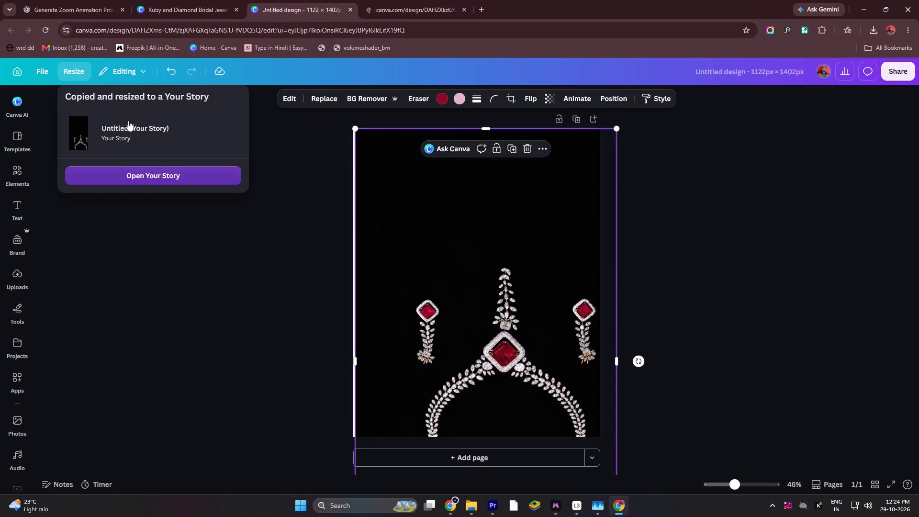
left_click(42, 67)
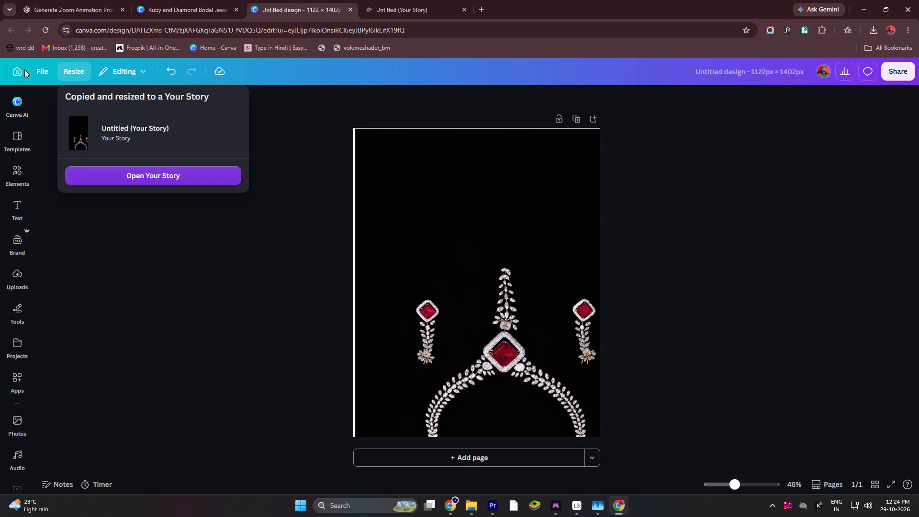
left_click(23, 73)
double_click(20, 73)
left_click(183, 5)
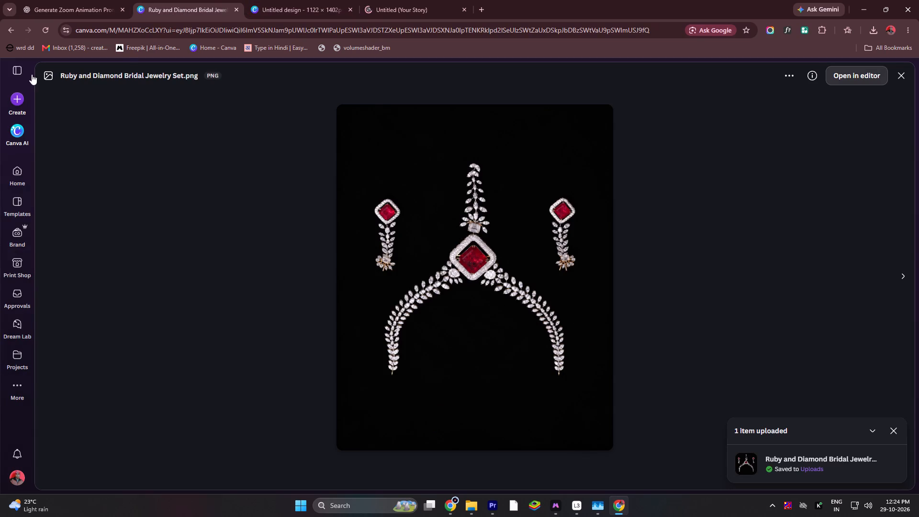
Close the leftover 1122 × 1402 px and Your Story designs, keeping the Canva uploads page open.
left_click(897, 75)
double_click(350, 11)
left_click(350, 11)
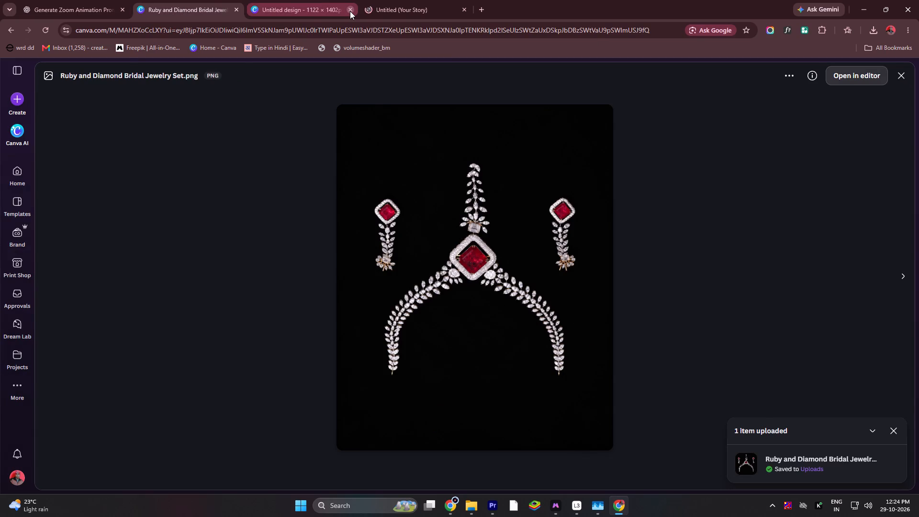
left_click(347, 8)
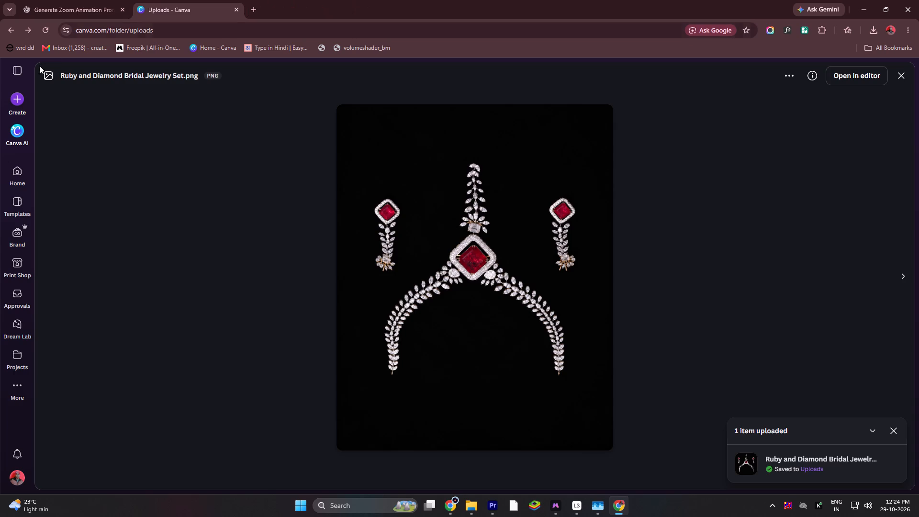
Reload the Canva uploads page and create a new blank Instagram Story design.
left_click(50, 30)
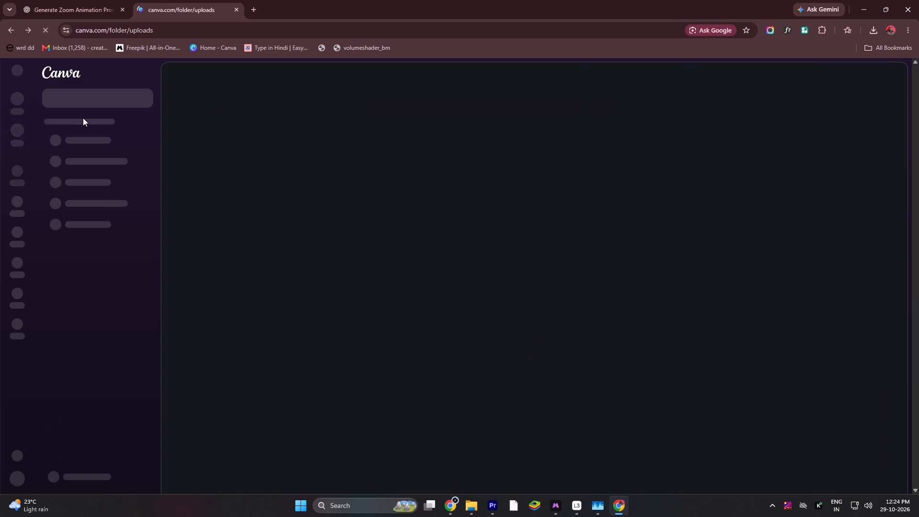
left_click(18, 100)
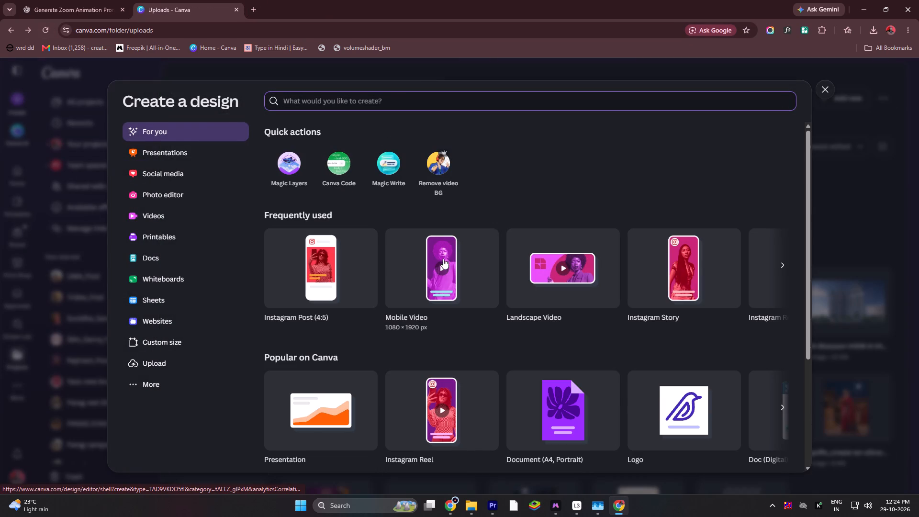
left_click(657, 280)
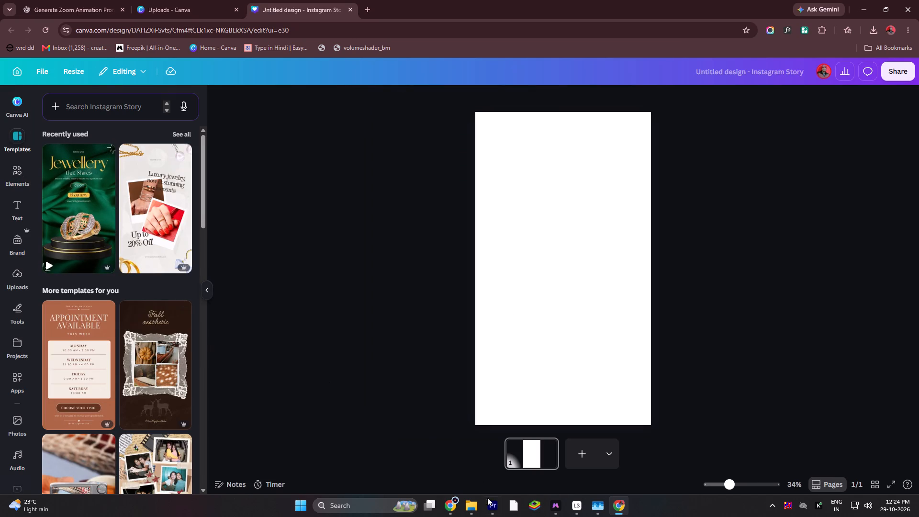
Place the photo IMG_7908 from the 24-10-26 SHREYA SHOOT folder onto the blank Instagram Story page.
left_click(471, 506)
left_click(437, 455)
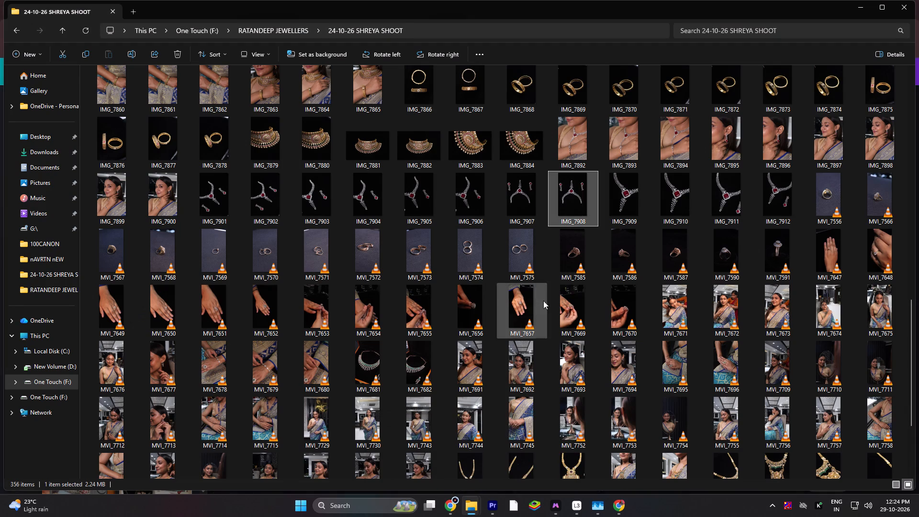
left_click_drag(572, 193, 554, 488)
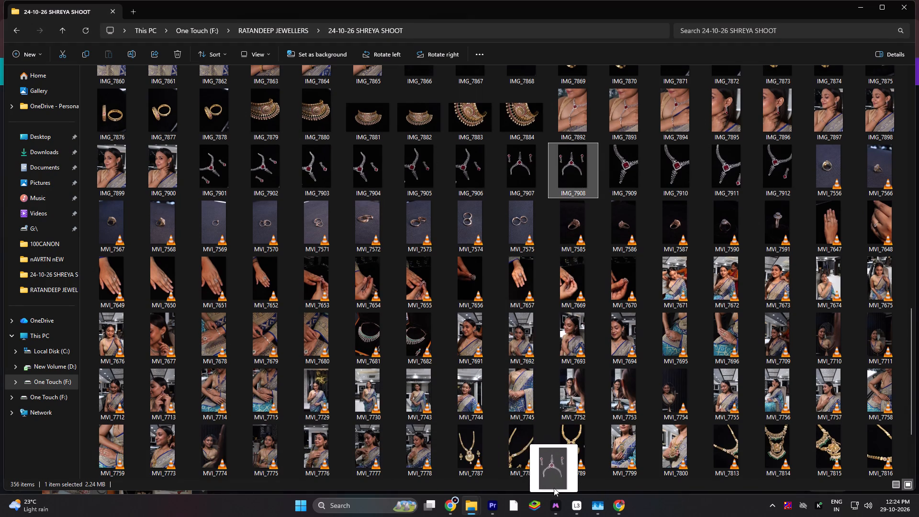
left_click_drag(554, 488, 615, 504)
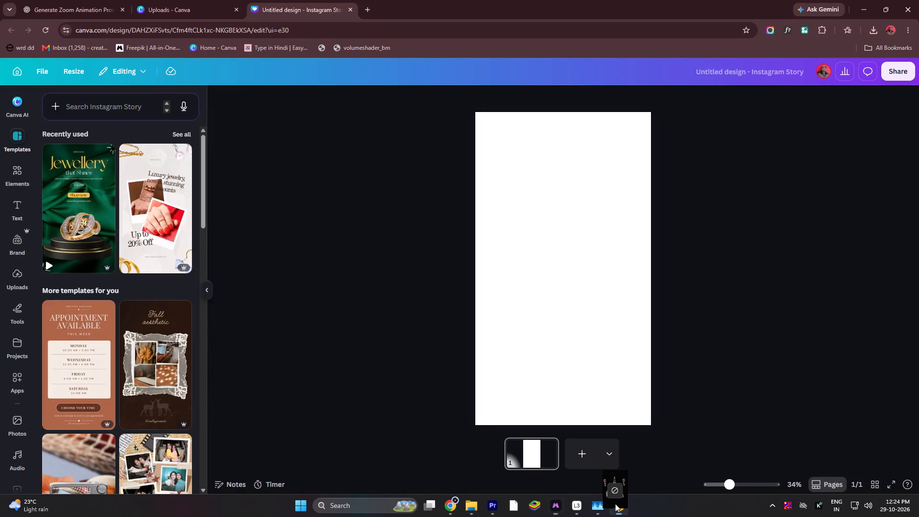
left_click_drag(615, 504, 574, 332)
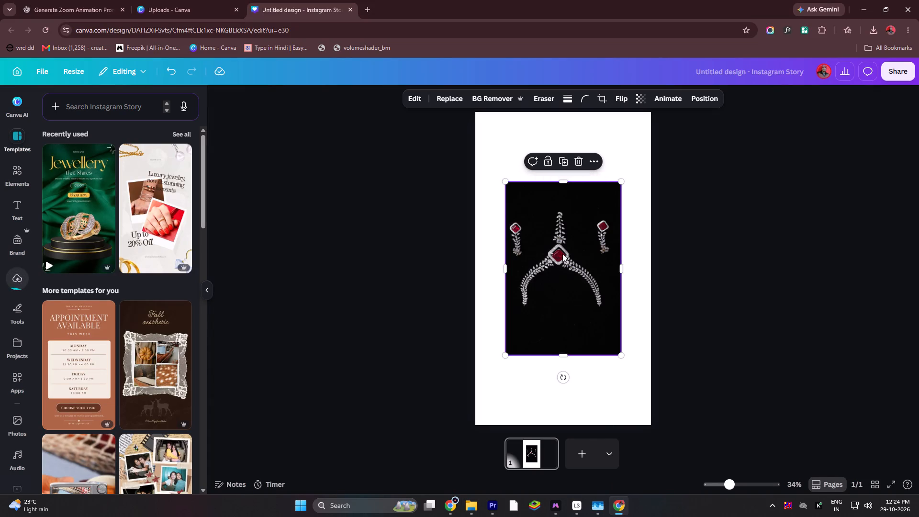
Duplicate the jewellery photo and move the copy to the lower part of the page.
left_click(562, 254)
left_click(546, 224)
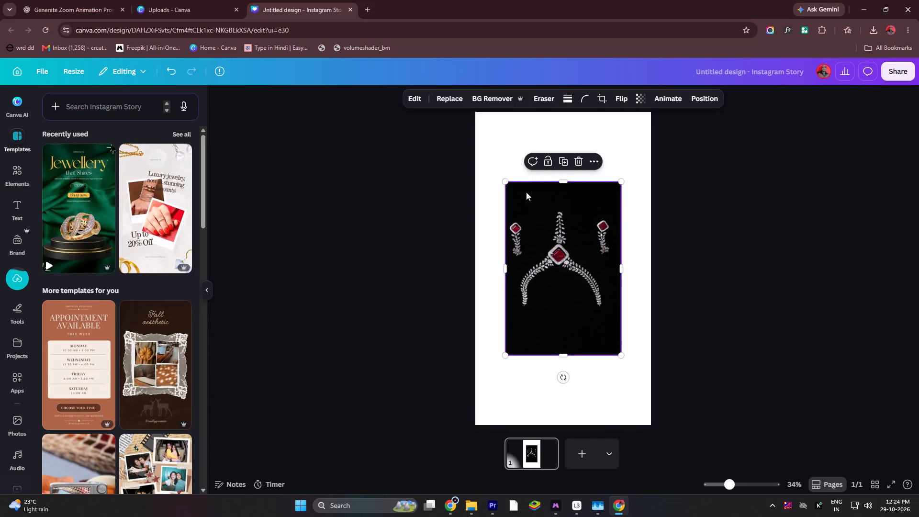
right_click(578, 192)
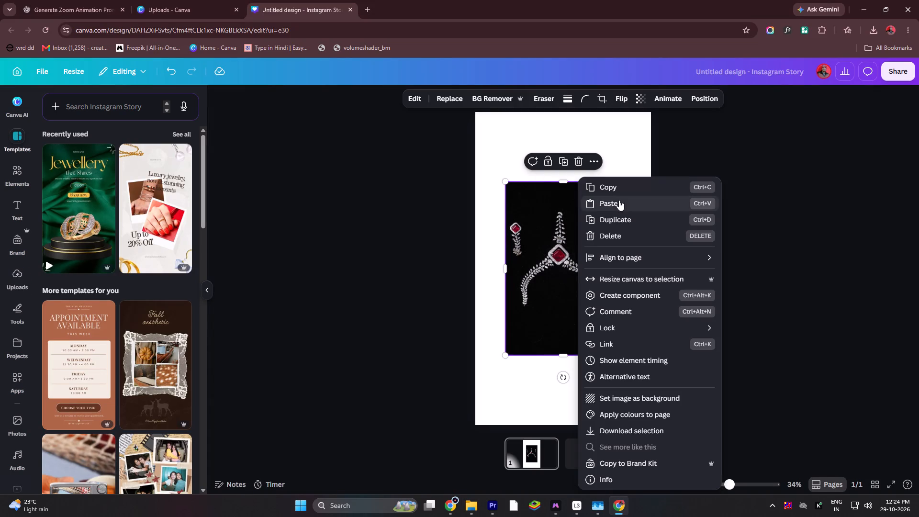
left_click(623, 215)
left_click_drag(571, 224, 599, 291)
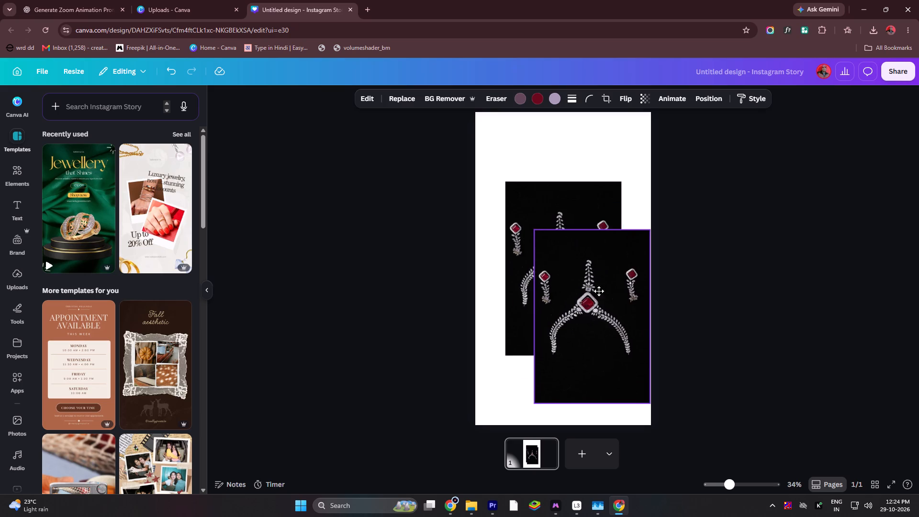
left_click_drag(599, 291, 587, 302)
Crop the original jewellery photo freeform to a small plain black patch from its lower-right corner.
left_click(553, 229)
left_click(609, 97)
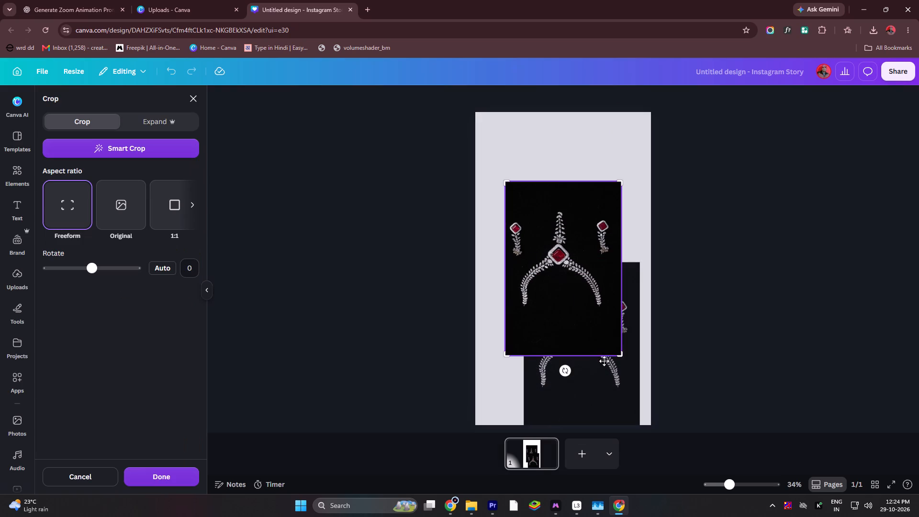
left_click_drag(505, 179, 527, 244)
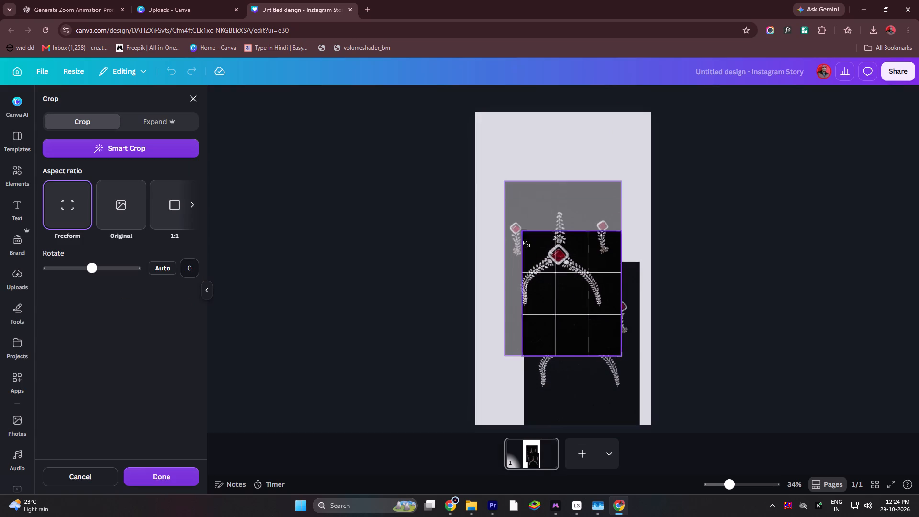
left_click_drag(527, 244, 572, 310)
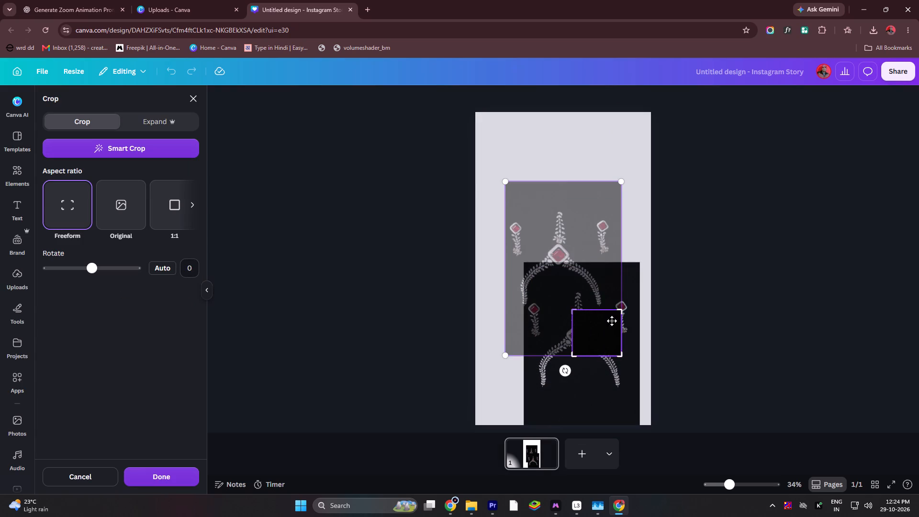
left_click(718, 368)
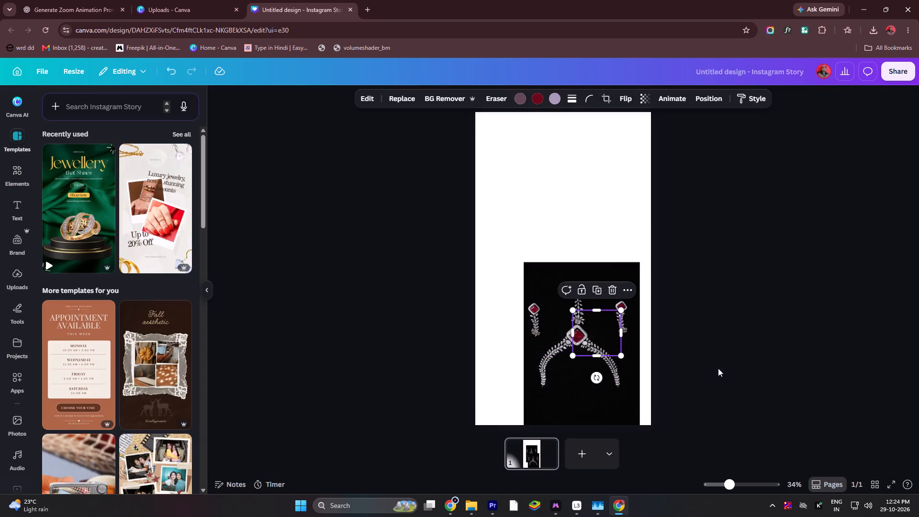
Move the black patch to the page's upper-left corner and enlarge it proportionally to about 1,242 by 1,157 px.
left_click_drag(605, 334, 507, 140)
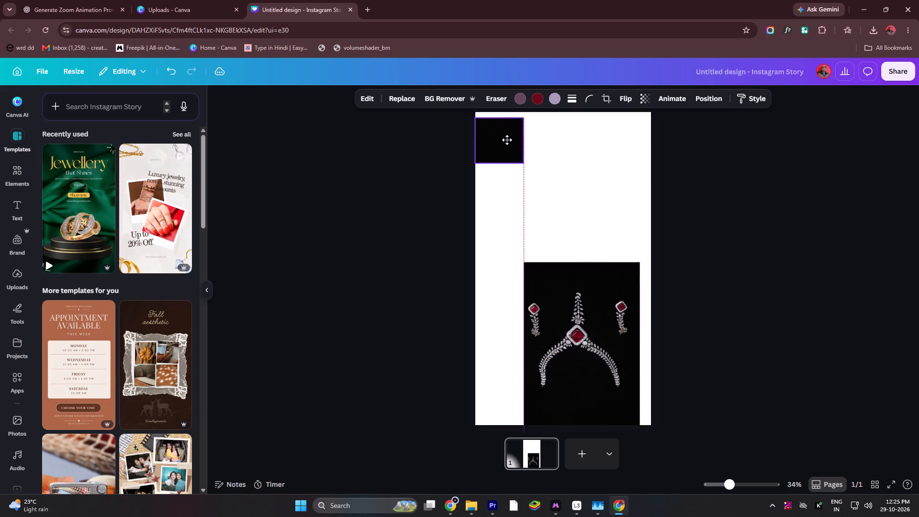
left_click_drag(507, 140, 507, 138)
left_click_drag(525, 160, 611, 395)
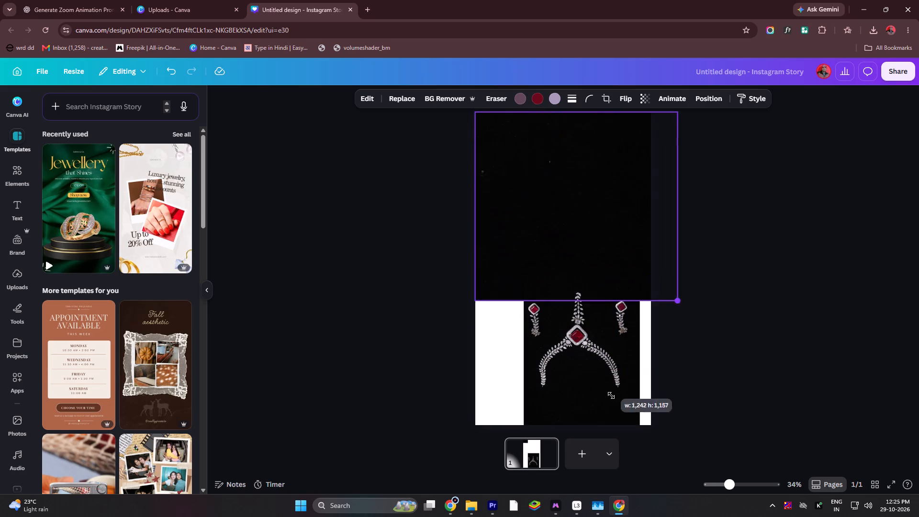
Enlarge the black patch proportionally in the Instagram Story design until it covers the entire page behind the jewellery.
left_click_drag(611, 395, 736, 505)
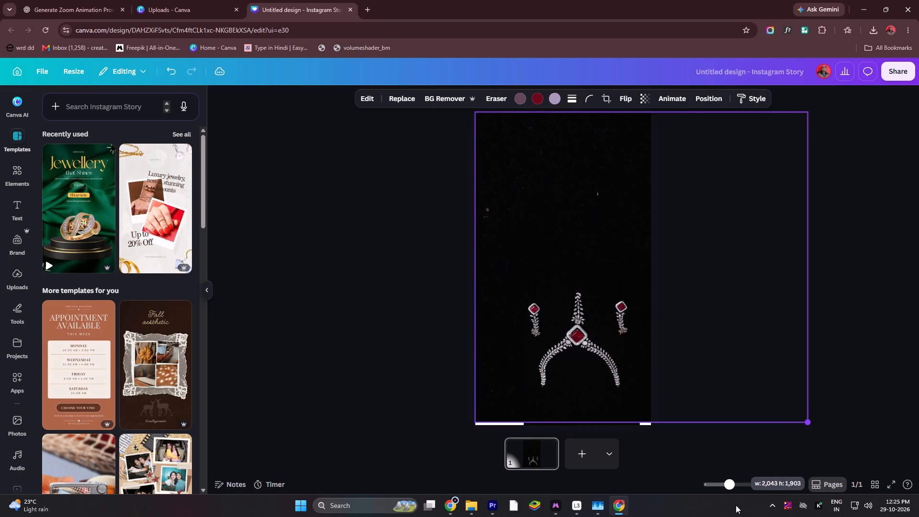
left_click_drag(736, 505, 740, 516)
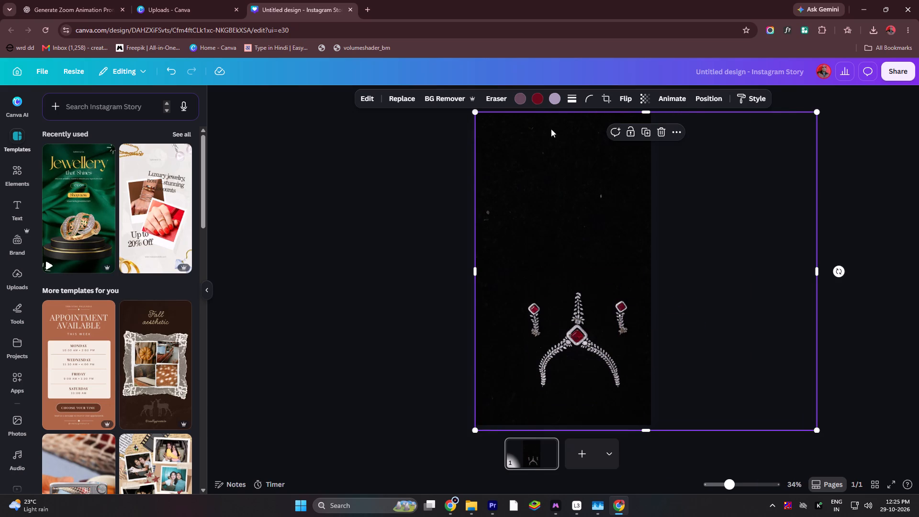
Adjust the black patch to pure black with brightness -100, contrast 100 and highlights -100, and raise its whites moderately.
left_click(371, 101)
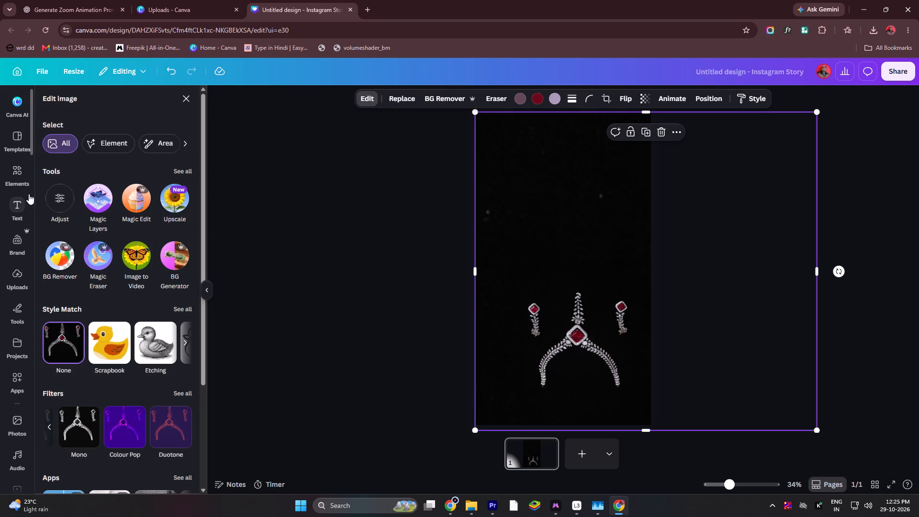
left_click(41, 193)
left_click(61, 202)
left_click_drag(106, 316, 0, 337)
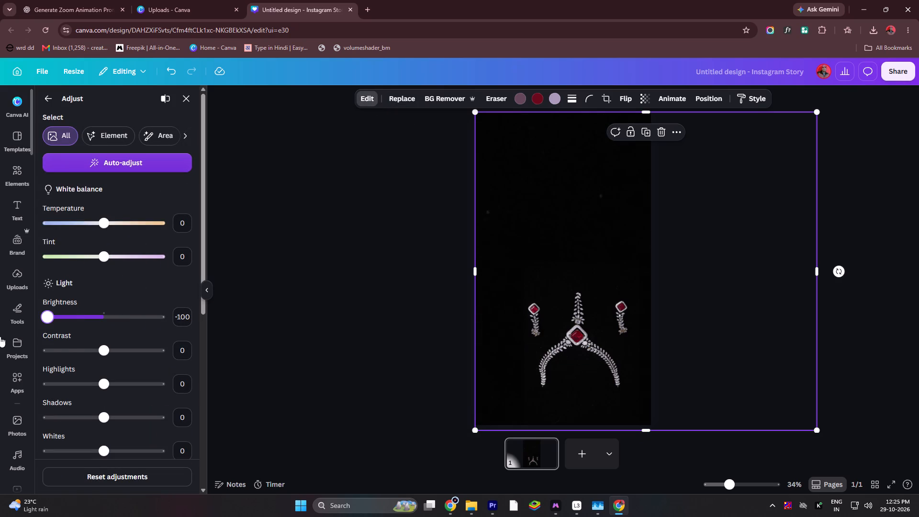
left_click_drag(103, 353, 337, 353)
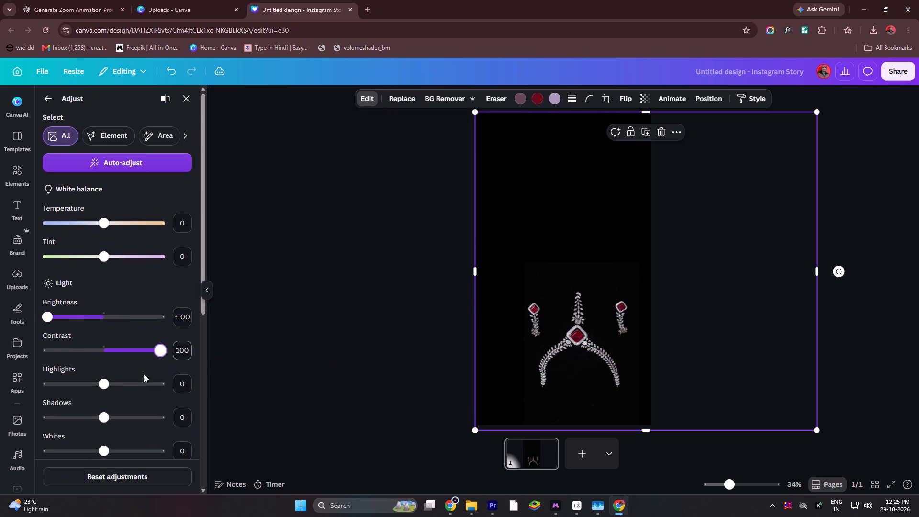
left_click_drag(105, 381, 0, 403)
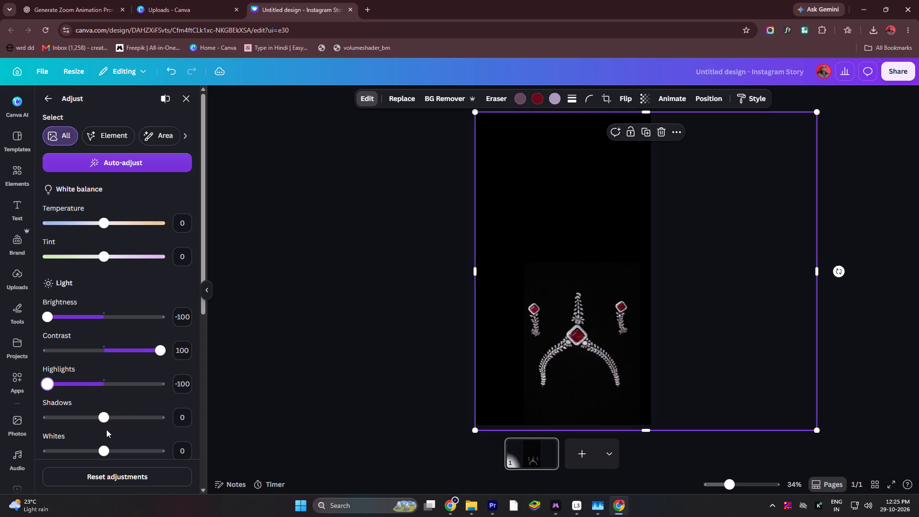
left_click_drag(105, 454, 125, 450)
left_click_drag(125, 450, 123, 450)
Move the jewellery image up from the lower part of the page to its horizontal centre, slightly above the middle, and deselect it.
left_click(532, 299)
left_click_drag(577, 343, 564, 252)
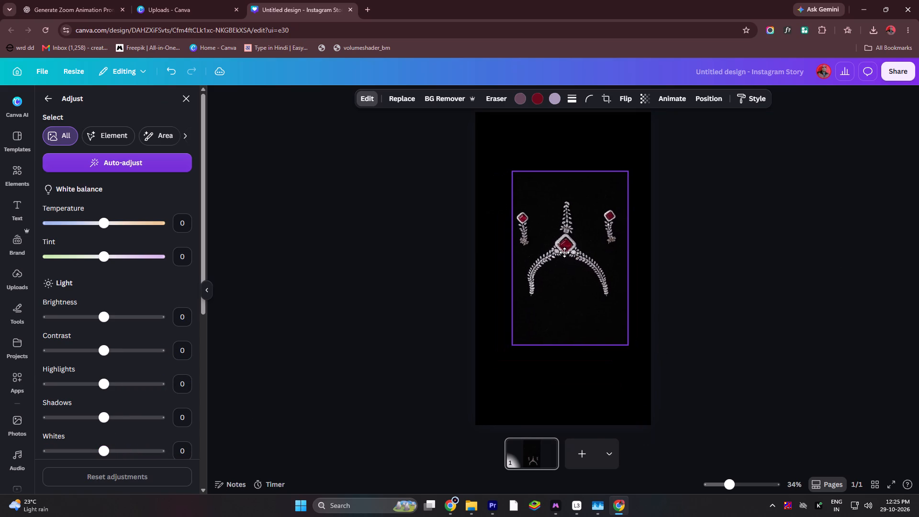
left_click_drag(564, 252, 558, 257)
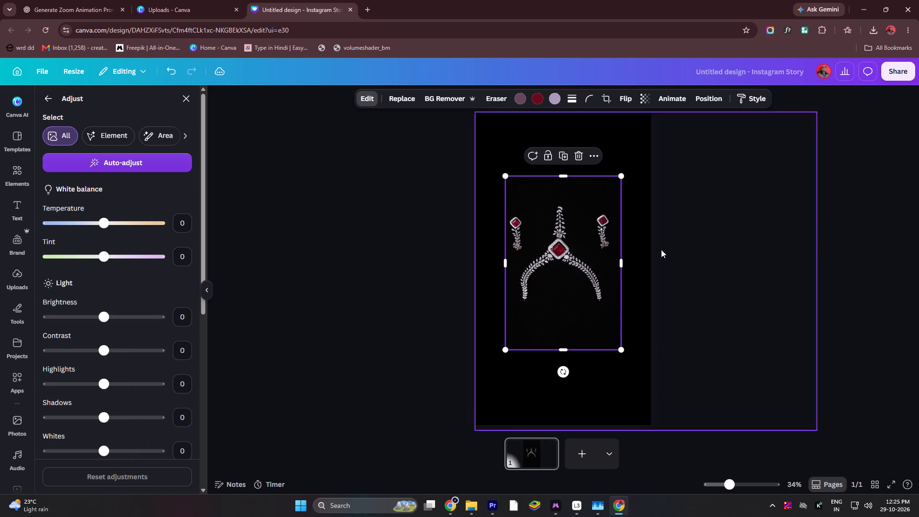
left_click(666, 248)
left_click(464, 154)
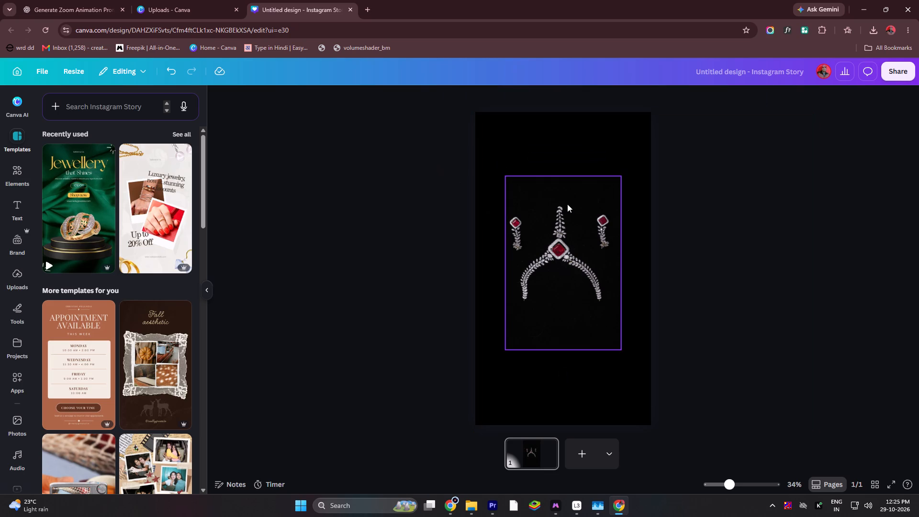
Remove the background of the jewellery image with BG Remover.
left_click(566, 202)
left_click(439, 98)
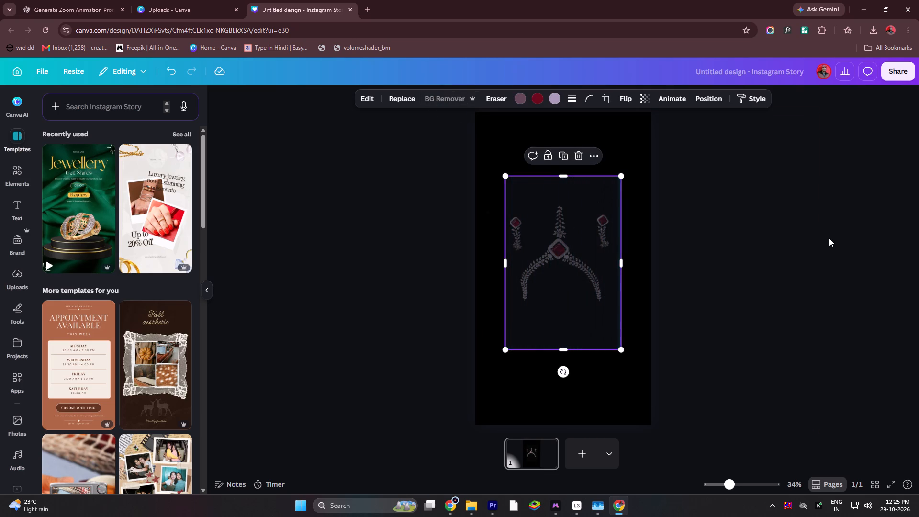
left_click(781, 204)
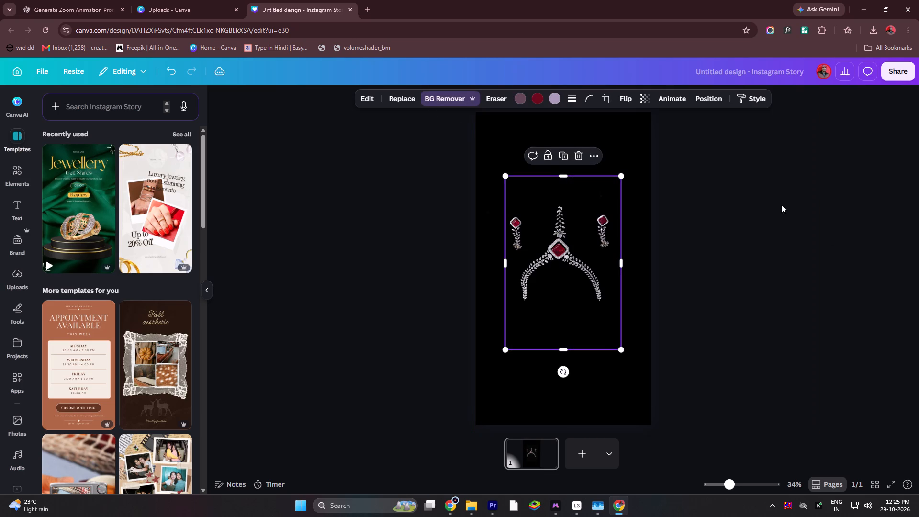
Scale the jewellery cutout down slightly and centre it horizontally near the middle of the black page.
left_click_drag(540, 248, 714, 326)
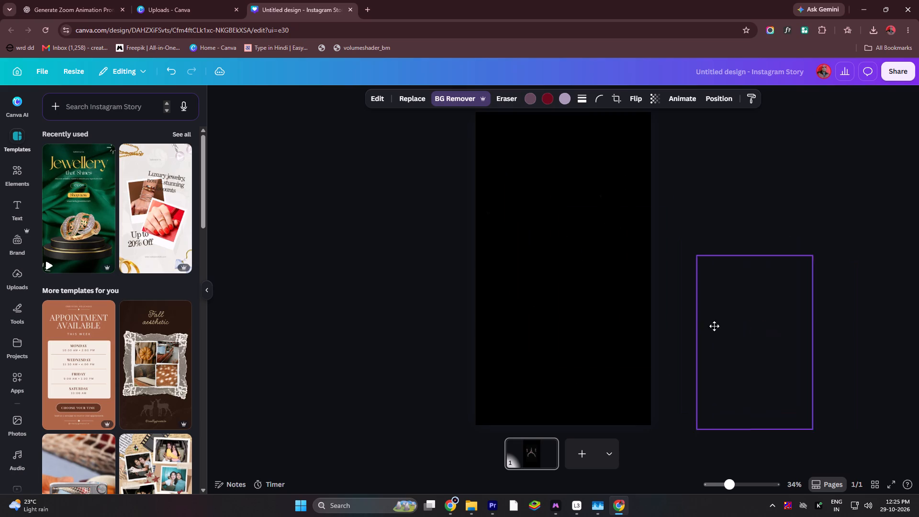
left_click_drag(714, 326, 542, 258)
left_click_drag(621, 187, 617, 195)
left_click_drag(581, 254, 585, 251)
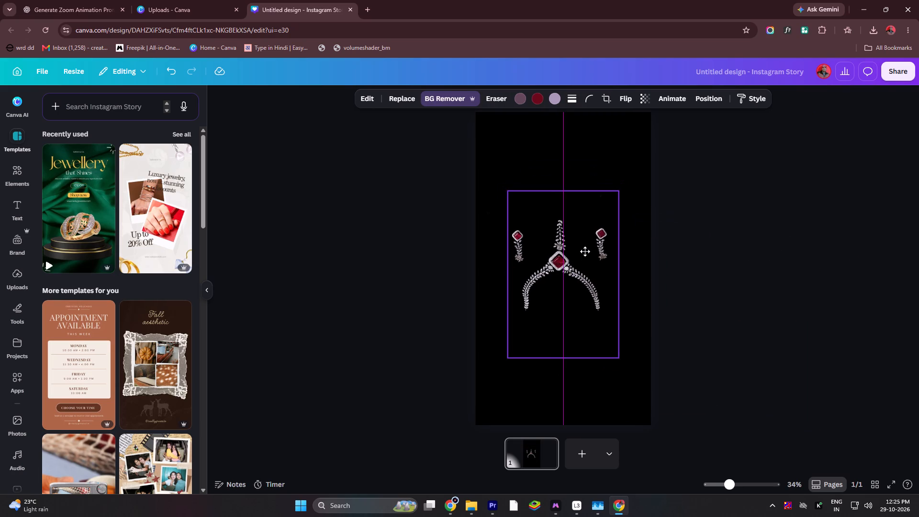
left_click_drag(585, 251, 585, 249)
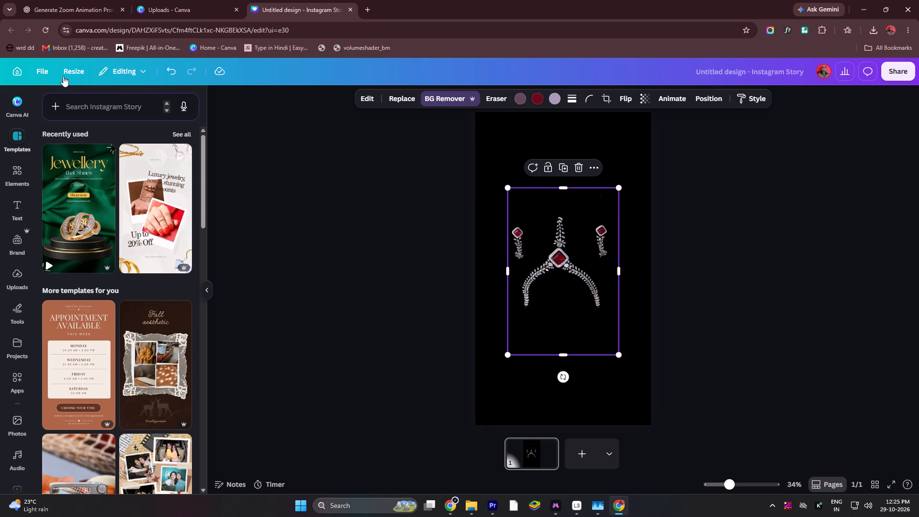
Open the custom size options for resizing the Instagram Story design.
left_click(63, 71)
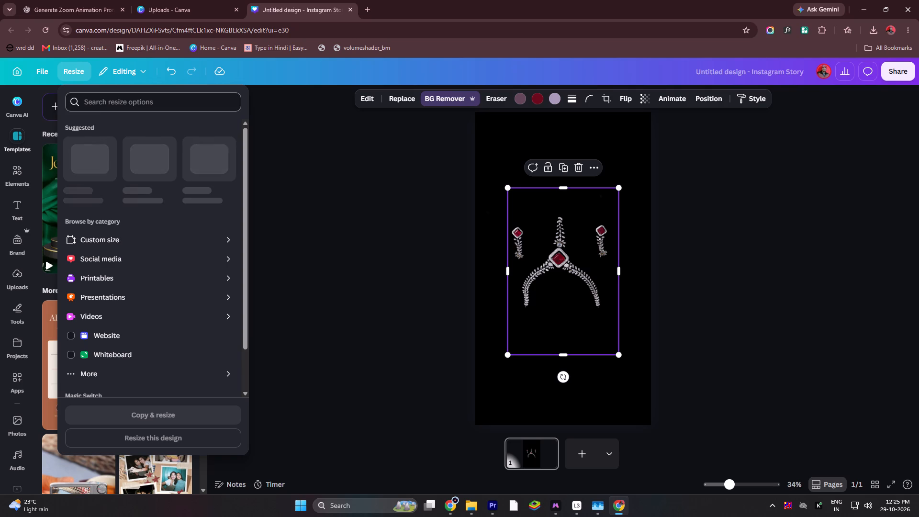
left_click(130, 236)
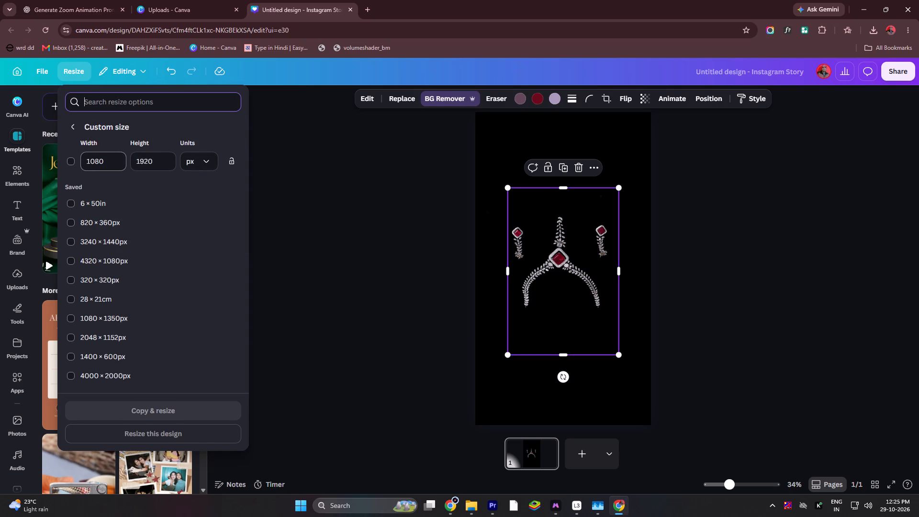
left_click_drag(117, 164, 33, 153)
scroll(74, 249, "down", 3)
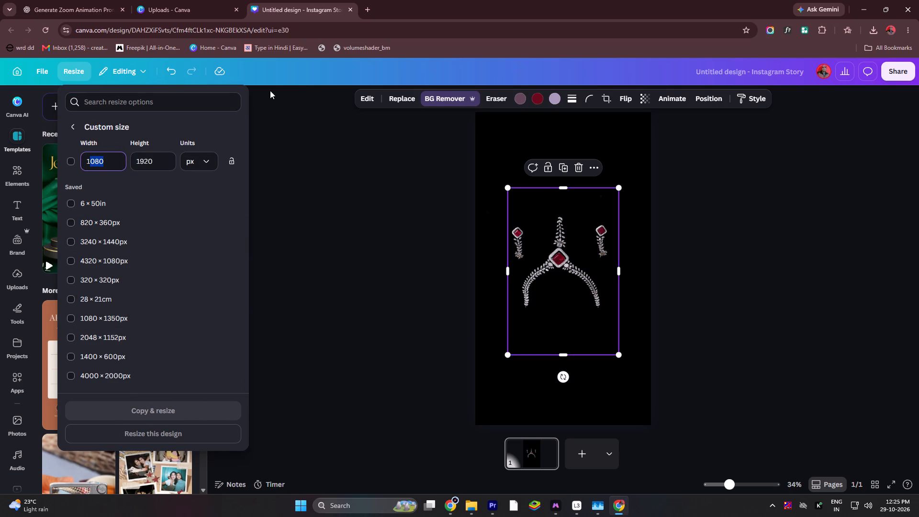
Search Google in a new tab for "vertical 8k", and follow the suggestion "8k ultra hd wallpaper 15360x8640".
left_click(369, 8)
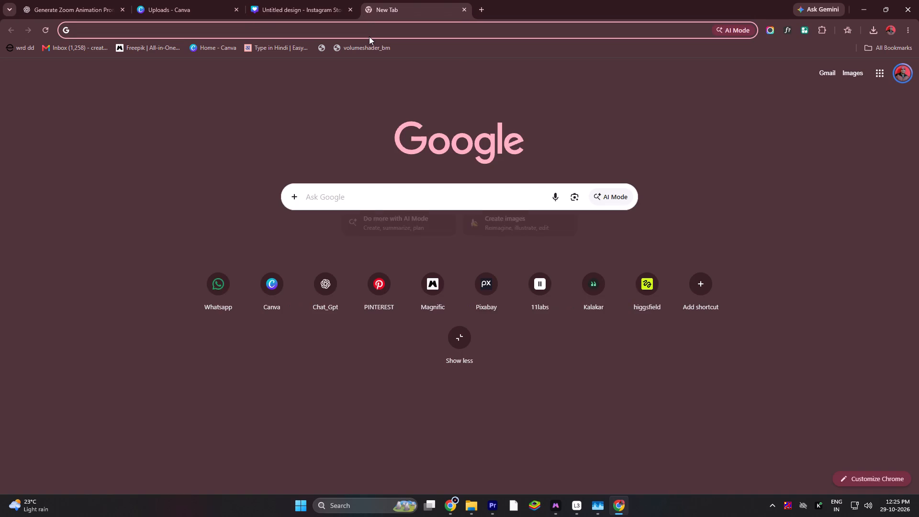
type("verticak")
key("BackSpace")
type("l 8k")
key("Return")
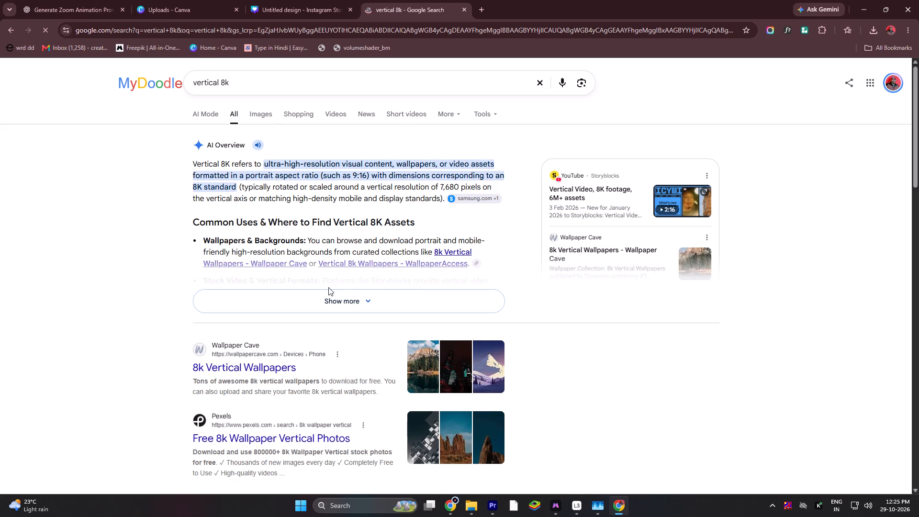
left_click(244, 78)
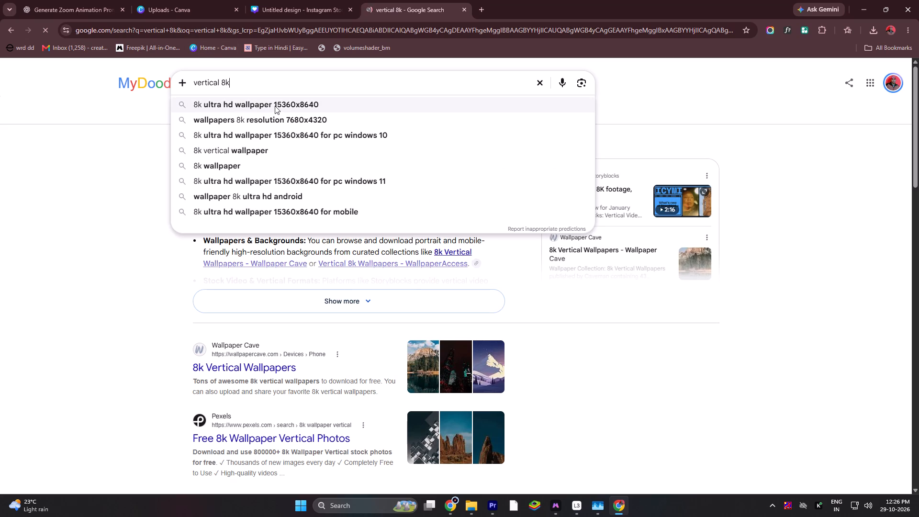
left_click_drag(272, 106, 284, 106)
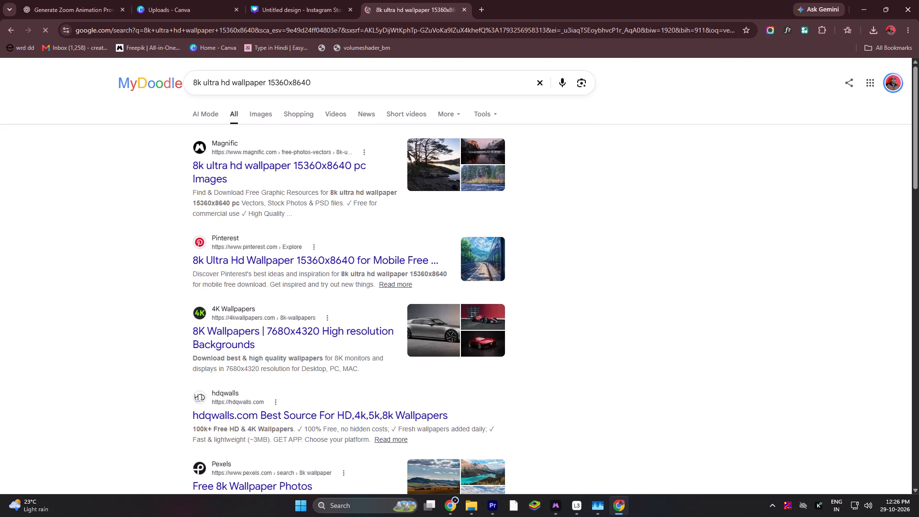
Copy 15360 from the Google query and set it as the custom resize height of the Canva design.
left_click_drag(269, 84, 288, 86)
right_click(280, 82)
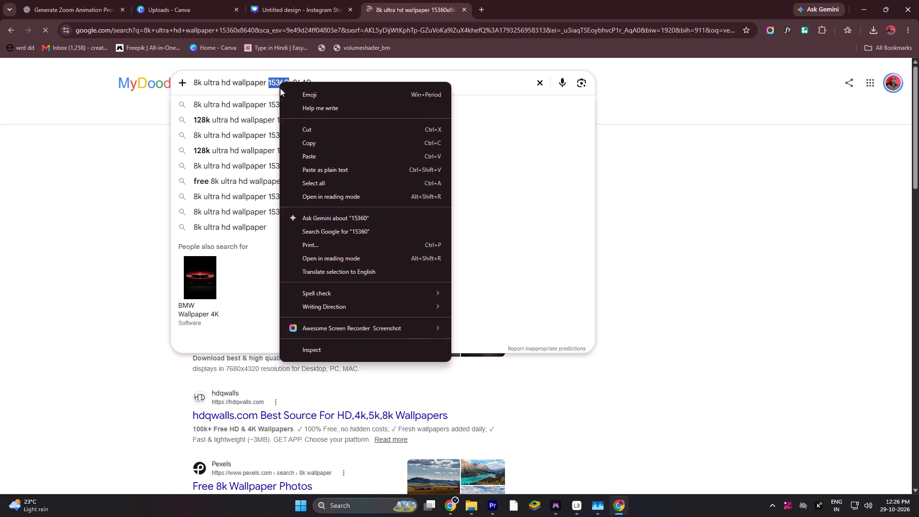
left_click(317, 147)
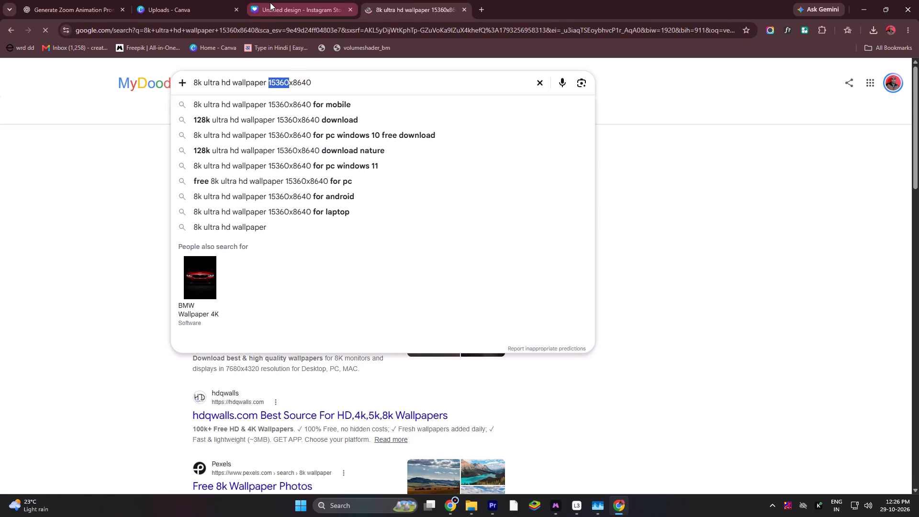
left_click(270, 2)
left_click_drag(109, 161, 66, 161)
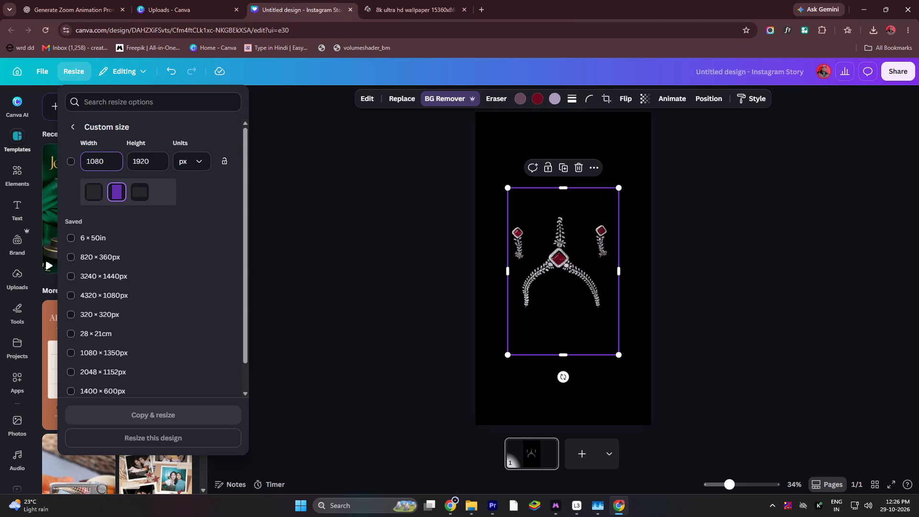
left_click_drag(114, 160, 64, 158)
left_click_drag(153, 161, 125, 164)
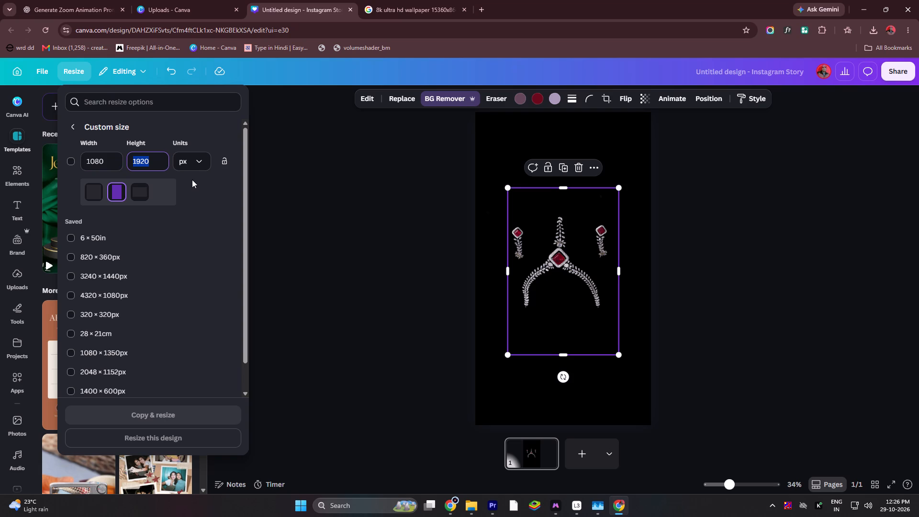
key("ctrl+v")
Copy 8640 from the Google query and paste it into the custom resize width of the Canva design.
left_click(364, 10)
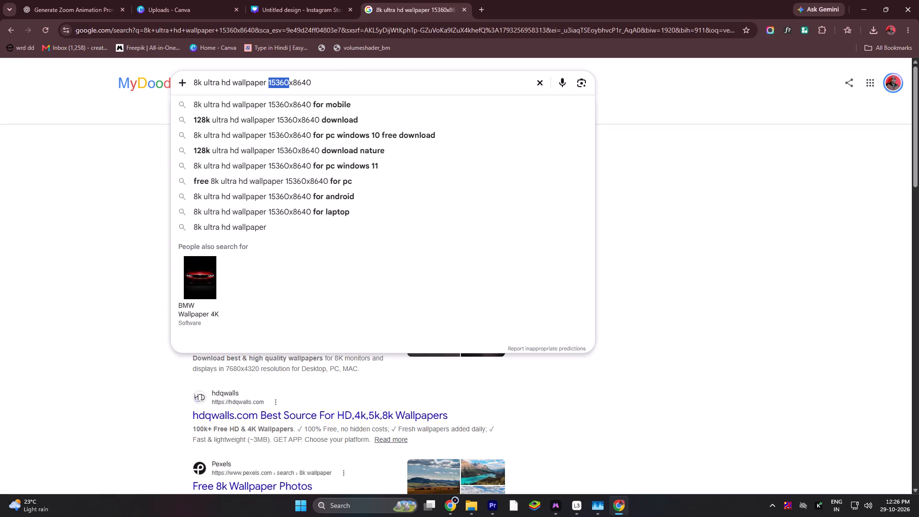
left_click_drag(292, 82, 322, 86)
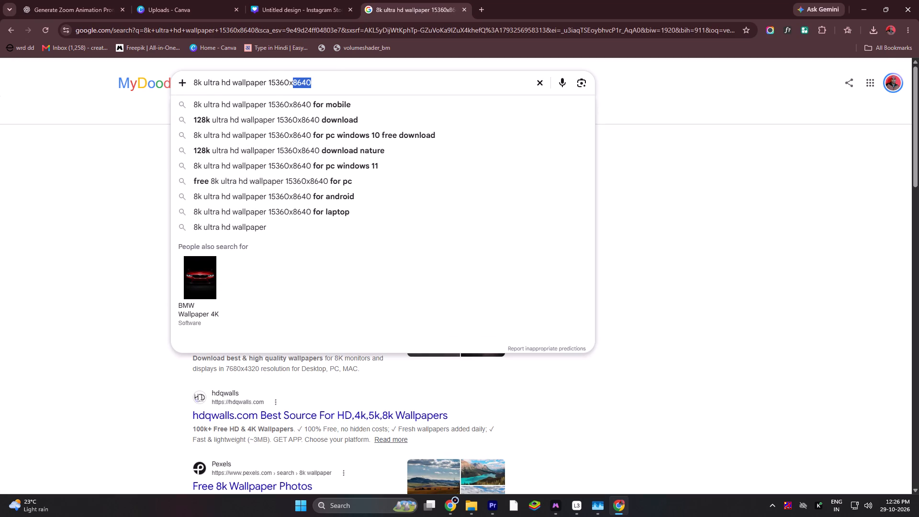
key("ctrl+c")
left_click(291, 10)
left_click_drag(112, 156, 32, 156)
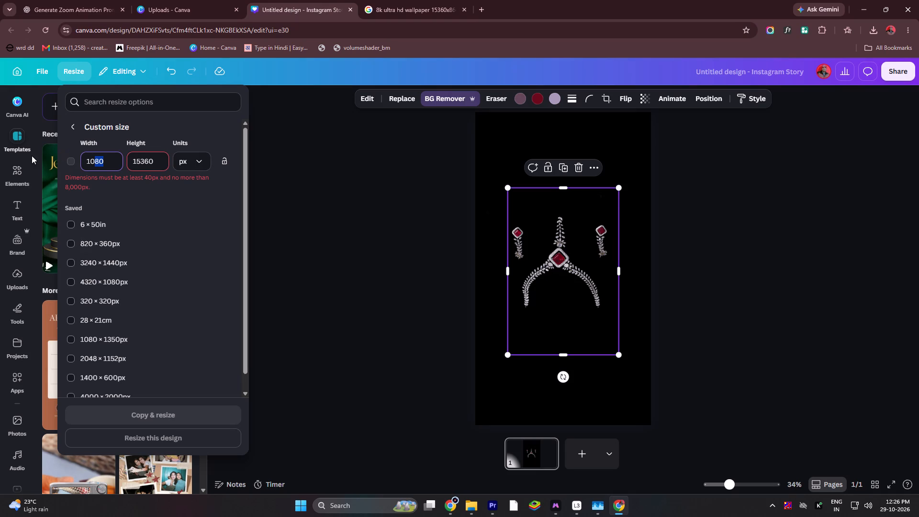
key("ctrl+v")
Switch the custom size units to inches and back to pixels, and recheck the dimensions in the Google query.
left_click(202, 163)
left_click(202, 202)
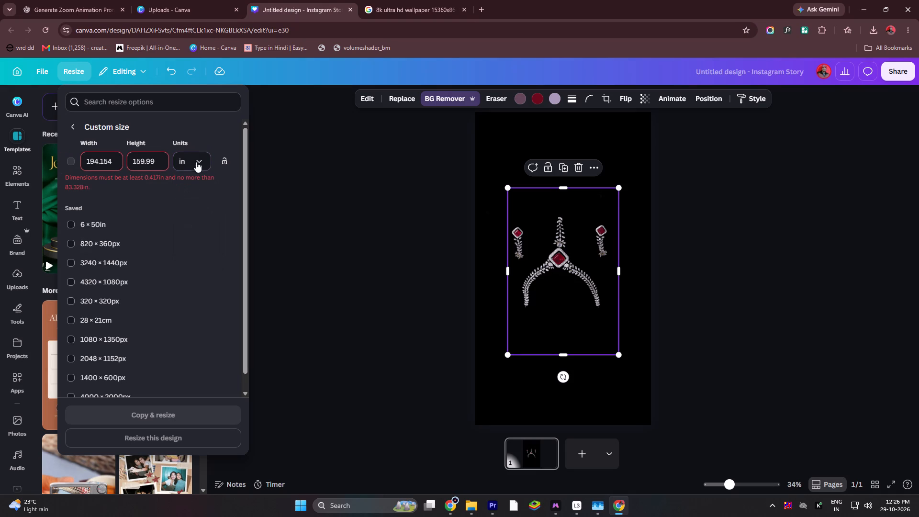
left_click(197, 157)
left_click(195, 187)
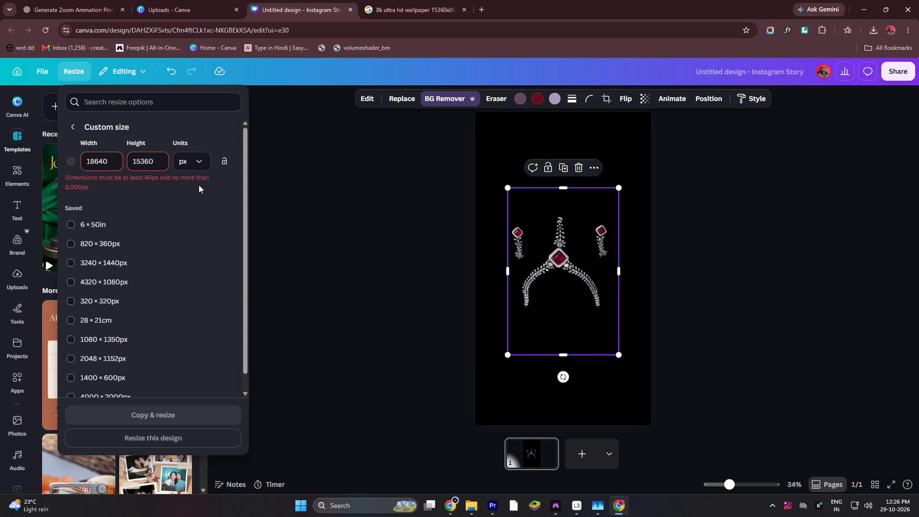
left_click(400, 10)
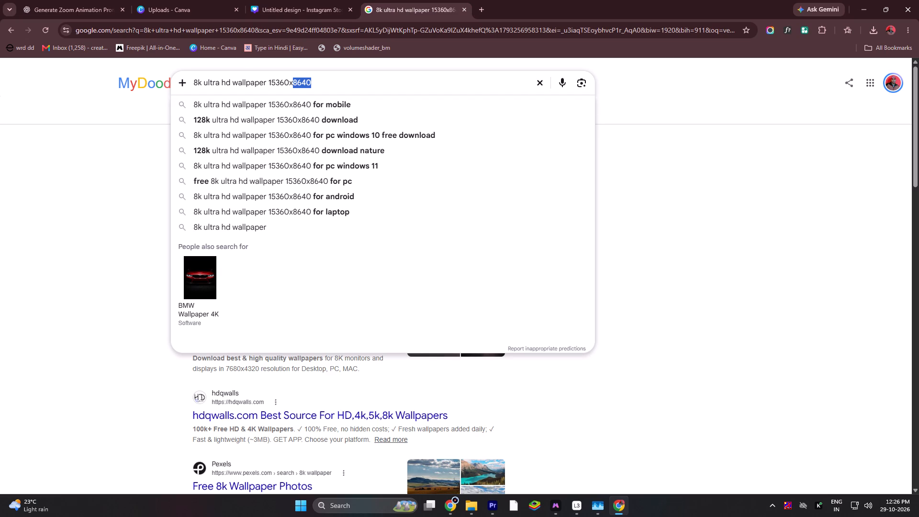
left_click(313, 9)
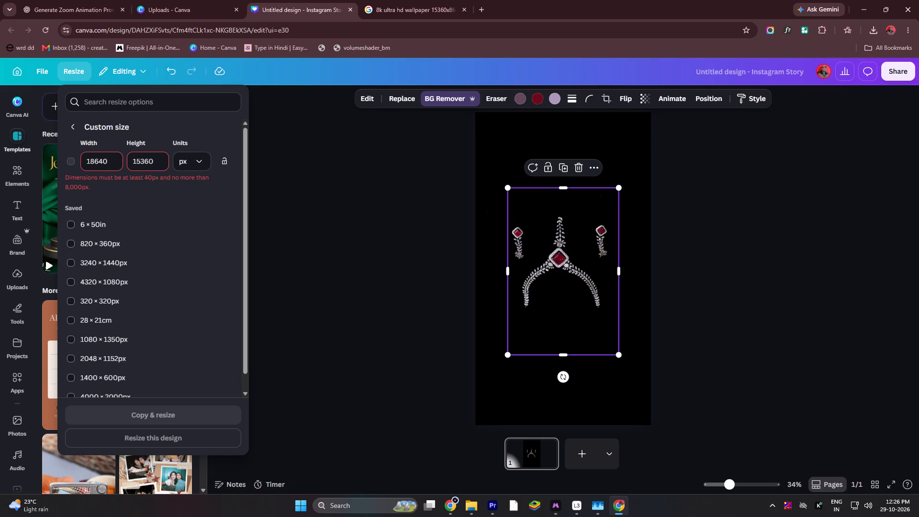
Create a resized copy of the design at 2160 × 3840 px and open that copy.
left_click_drag(106, 161, 48, 161)
left_click_drag(110, 158, 45, 164)
key("ctrl+a")
type("2160")
left_click(155, 162)
key("ctrl+a")
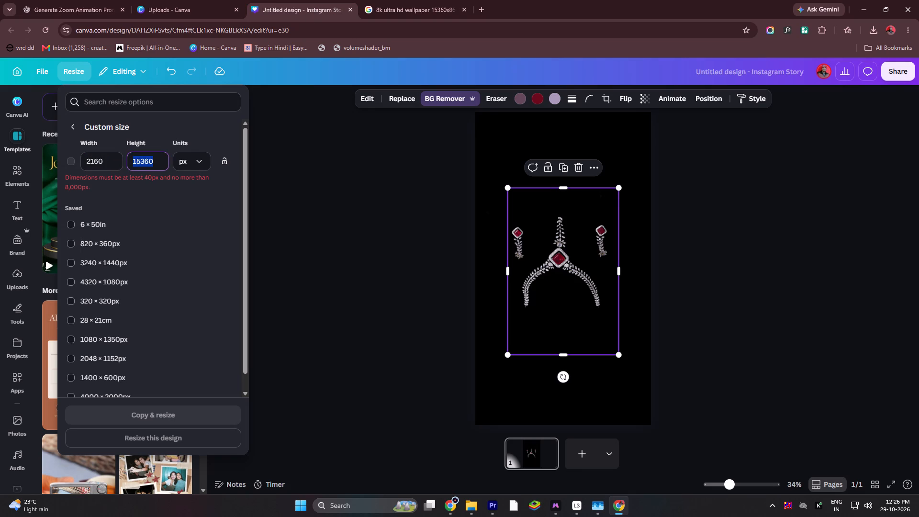
type("2160")
key("BackSpace")
key("BackSpace")
key("BackSpace")
key("BackSpace")
type("3840")
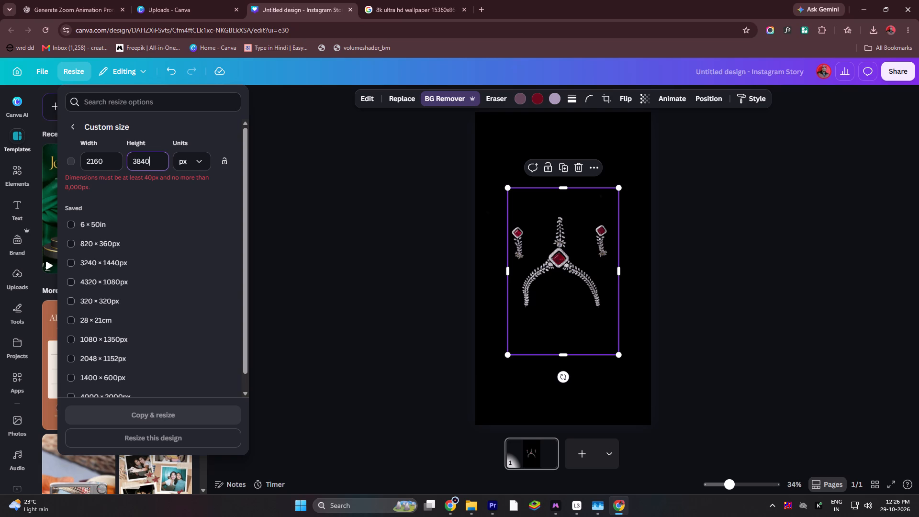
key("Return")
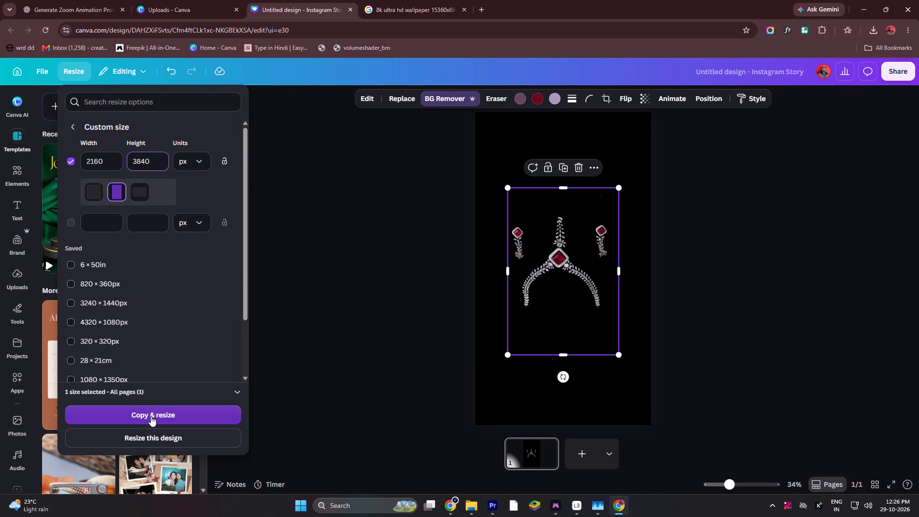
left_click(151, 416)
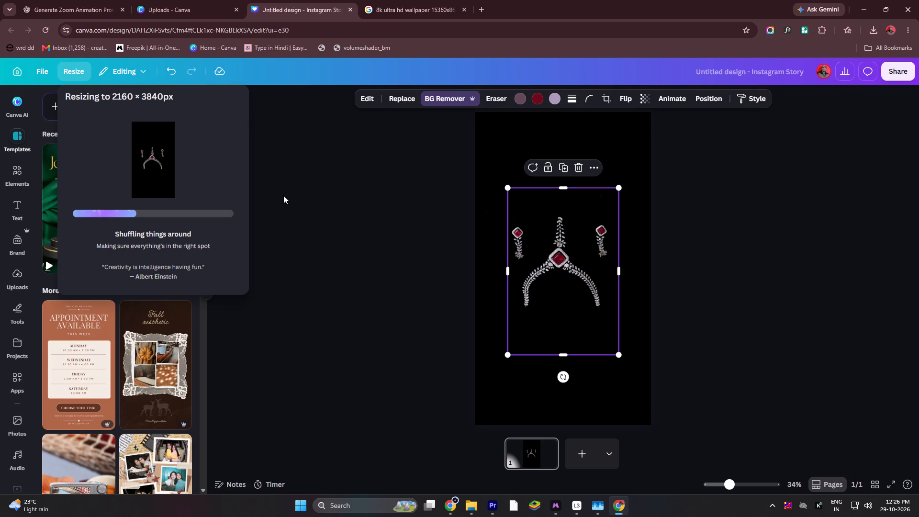
left_click(131, 179)
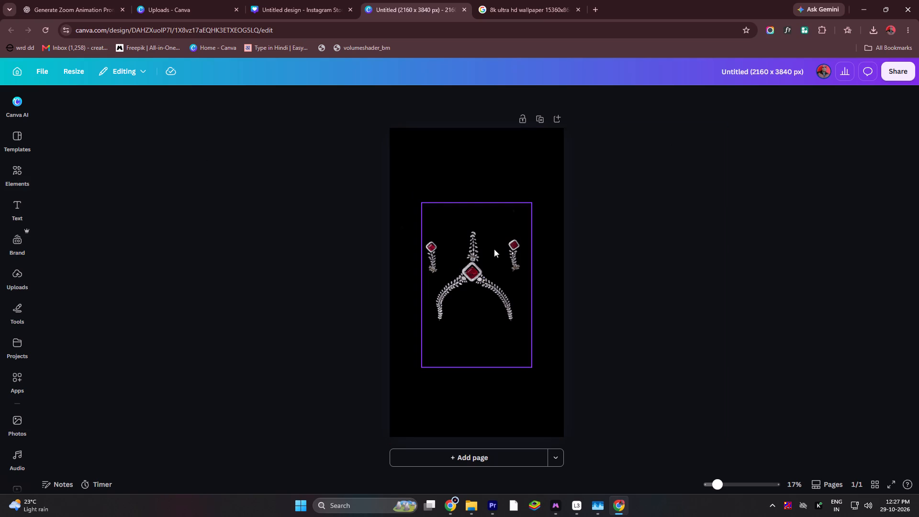
Nudge the jewellery cutout slightly to the right to centre the necklace on the black page.
left_click_drag(473, 263, 477, 264)
left_click(651, 225)
scroll(510, 233, "up", 6)
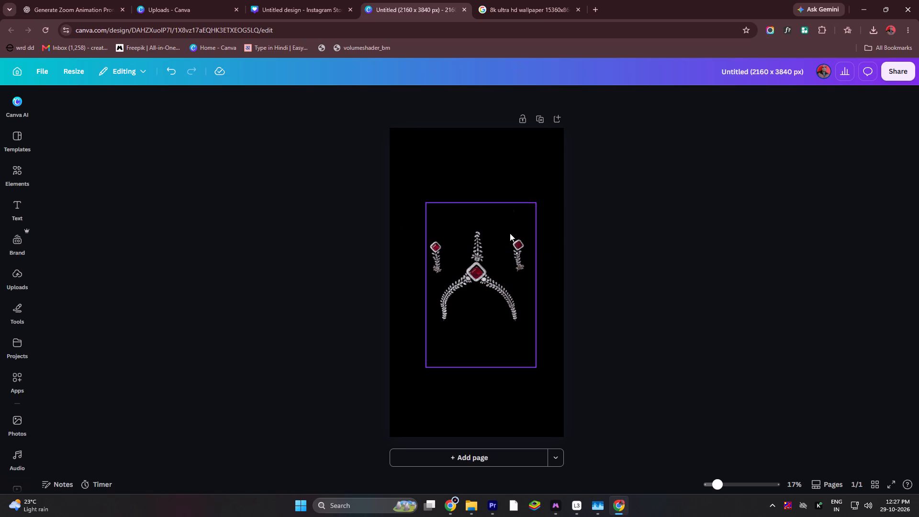
Flip the jewellery cutout vertically so the necklace pendant hangs downward.
left_click(457, 264)
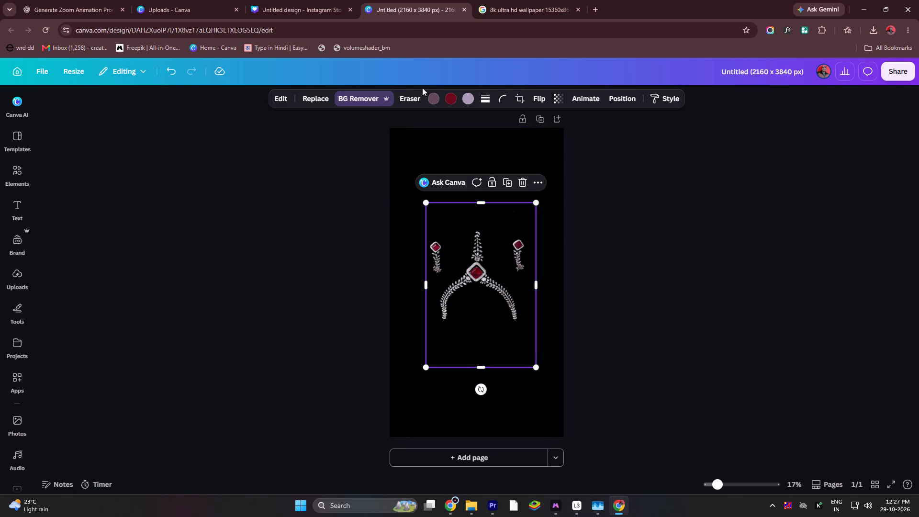
left_click(538, 98)
left_click(538, 149)
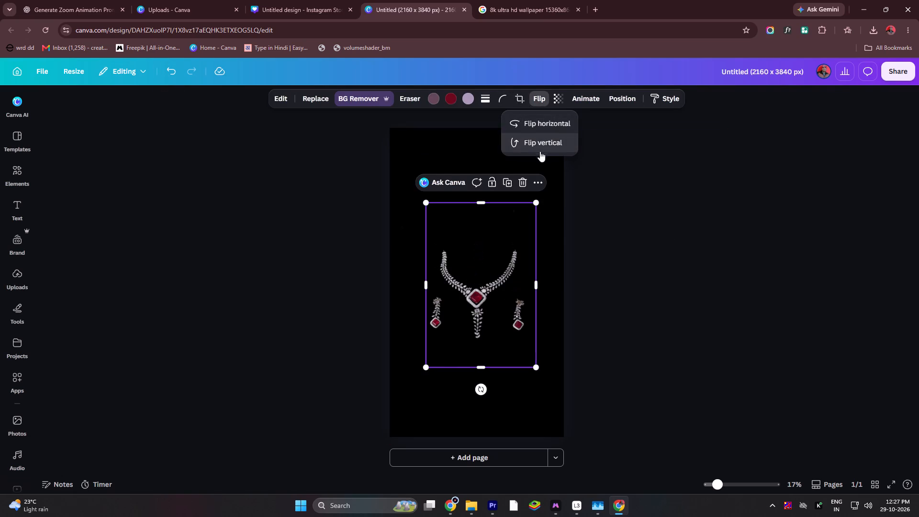
left_click(728, 253)
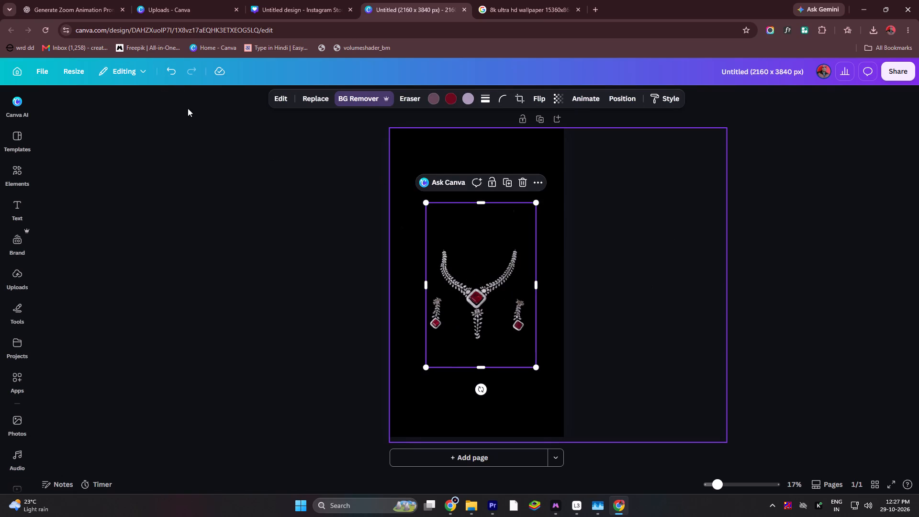
Download the design as a high-quality JPG at size 3.125 (6,750 × 12,000 px).
left_click(892, 69)
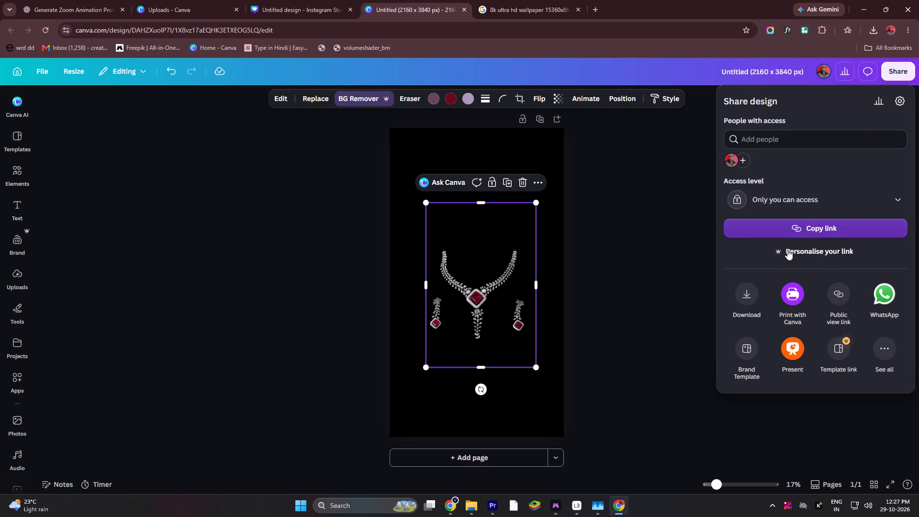
left_click(751, 296)
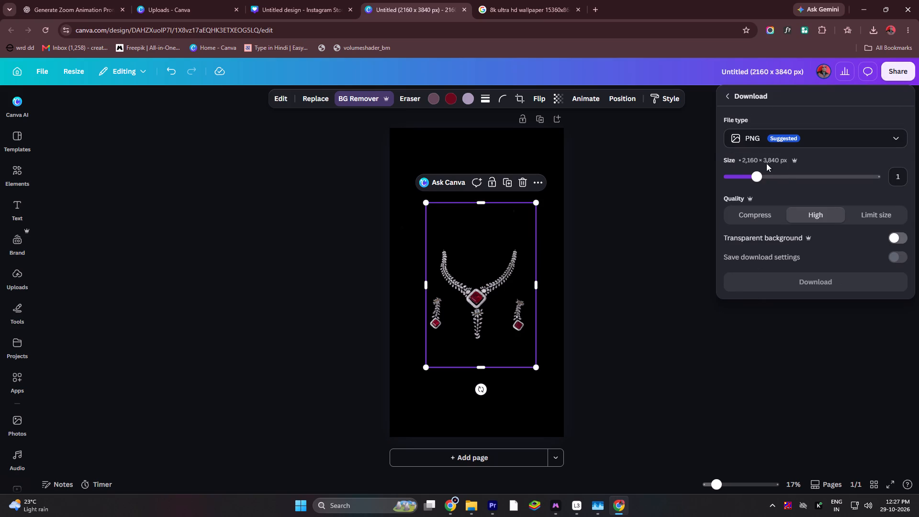
left_click_drag(753, 173, 918, 171)
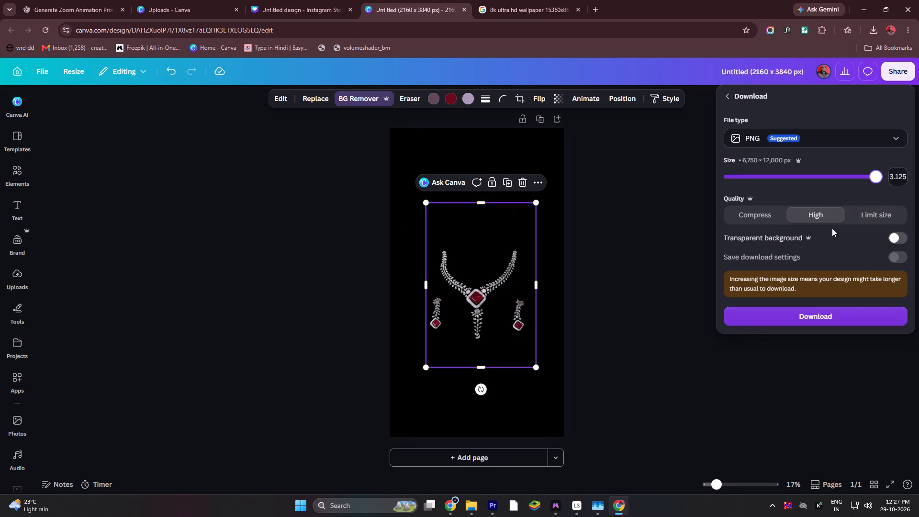
left_click(803, 135)
left_click(775, 165)
left_click_drag(852, 174, 864, 174)
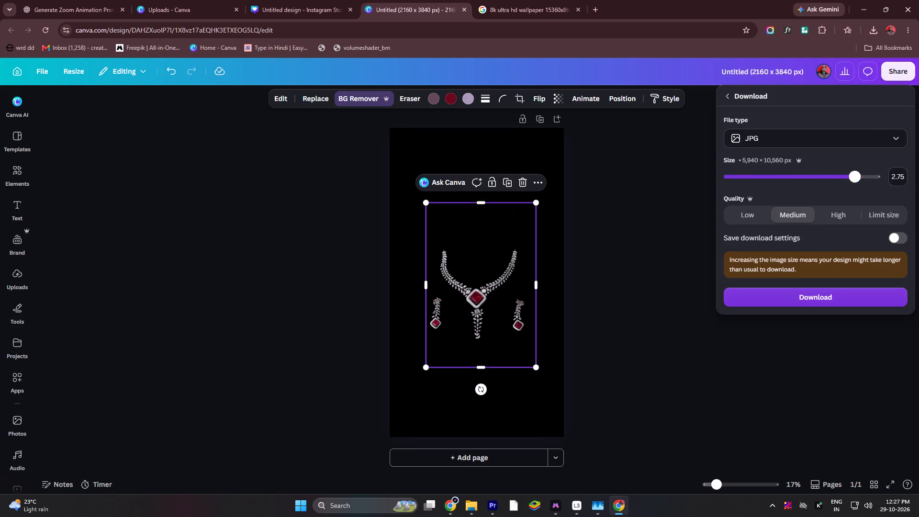
left_click_drag(864, 174, 895, 170)
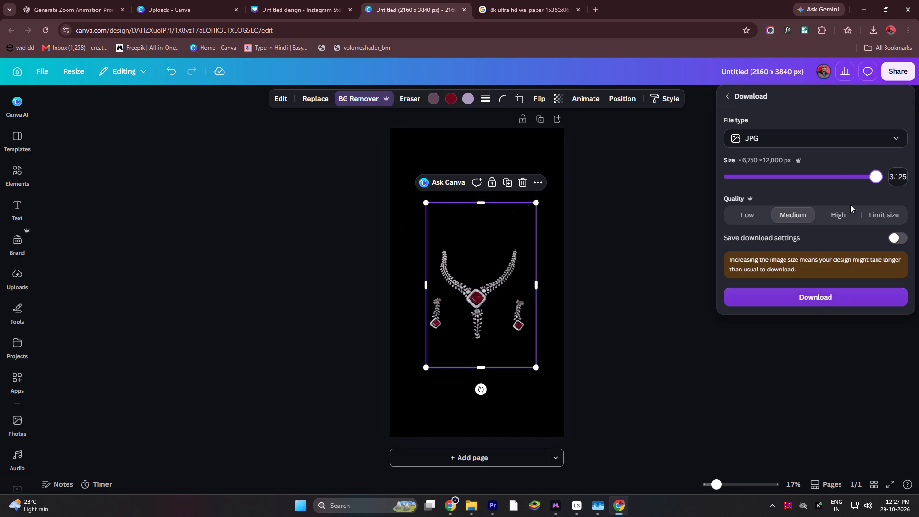
left_click(834, 214)
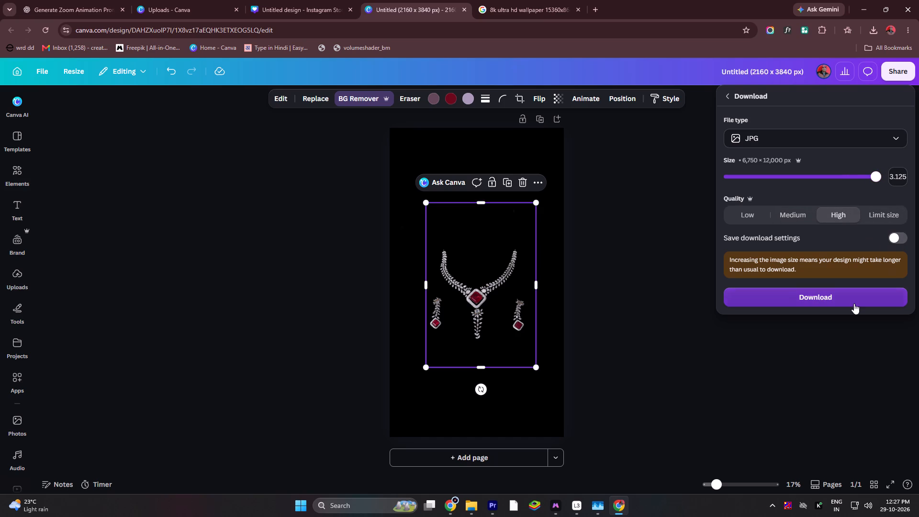
left_click(854, 303)
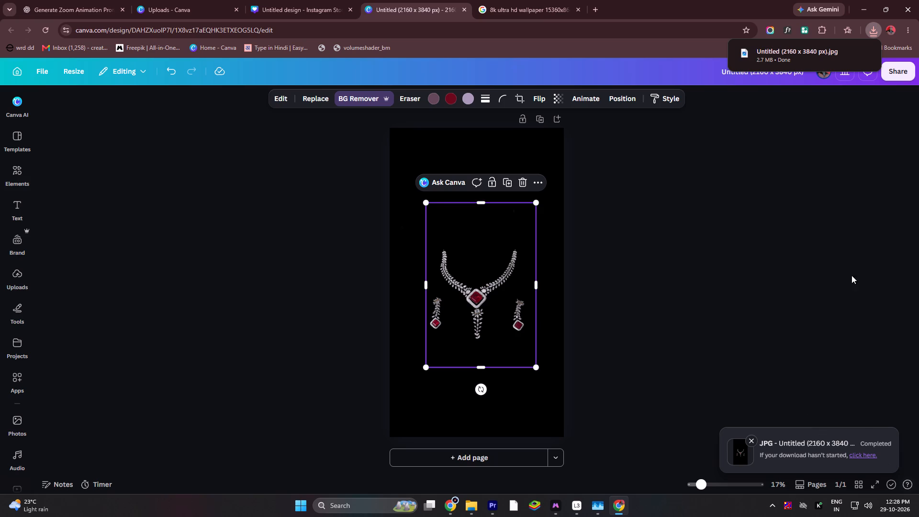
Bring the downloaded JPG into the Premiere timeline on track V2, directly after the end of the V3 clip.
left_click_drag(798, 59, 493, 501)
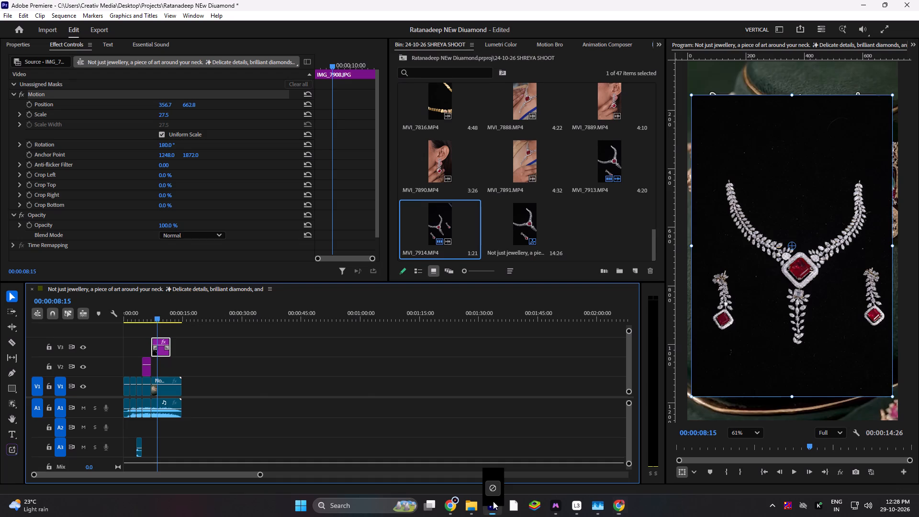
left_click_drag(493, 501, 170, 368)
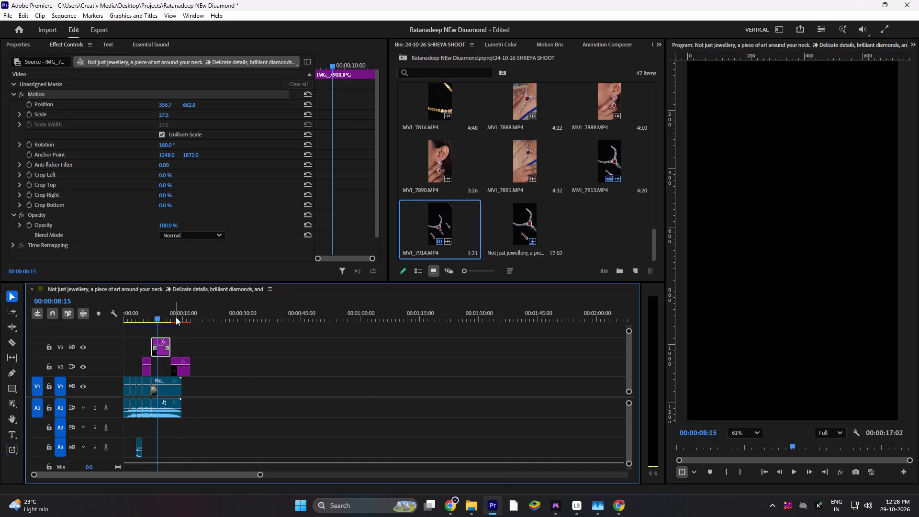
Replace the IMG_7908.JPG clip on track V3 with the downloaded necklace image, moving it from V2 into the same slot.
left_click(165, 316)
left_click(163, 352)
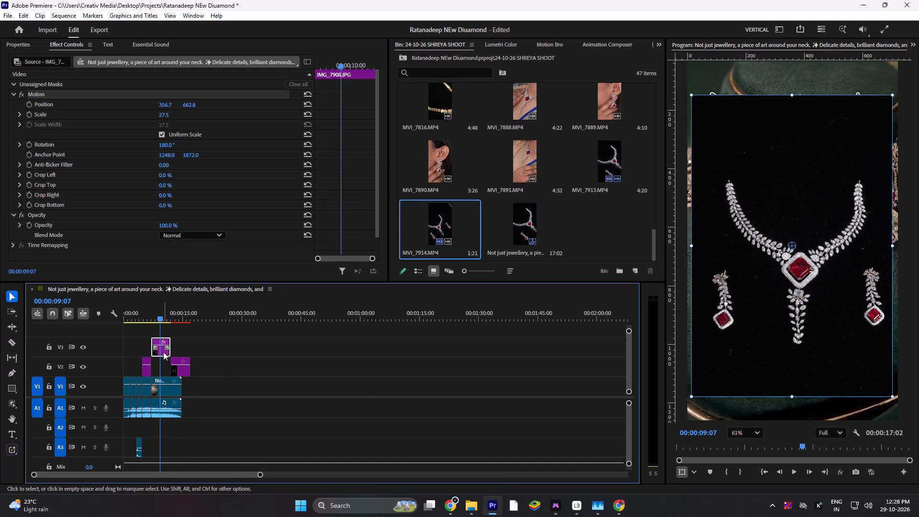
key("Delete")
left_click_drag(179, 370, 160, 345)
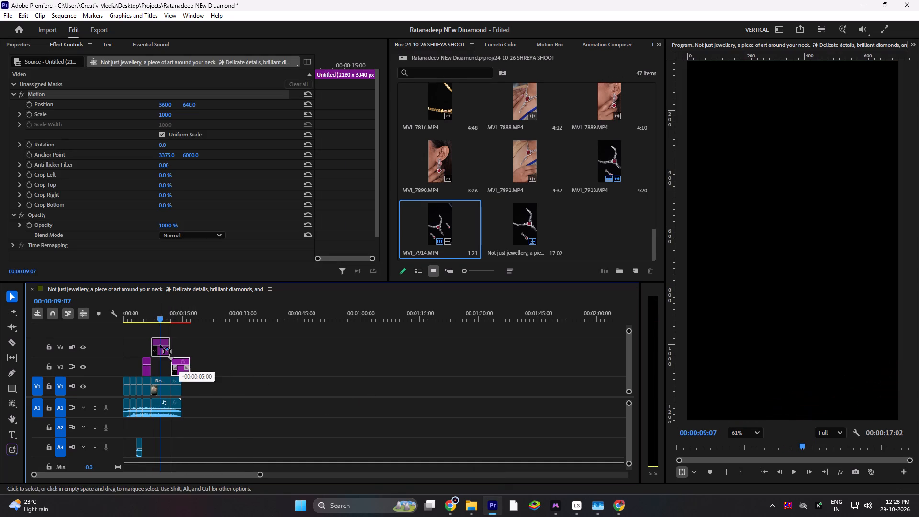
left_click_drag(160, 345, 158, 344)
Fit the necklace image clip on V3 to the frame, at a scale of 10.7.
left_click(162, 354)
key("f")
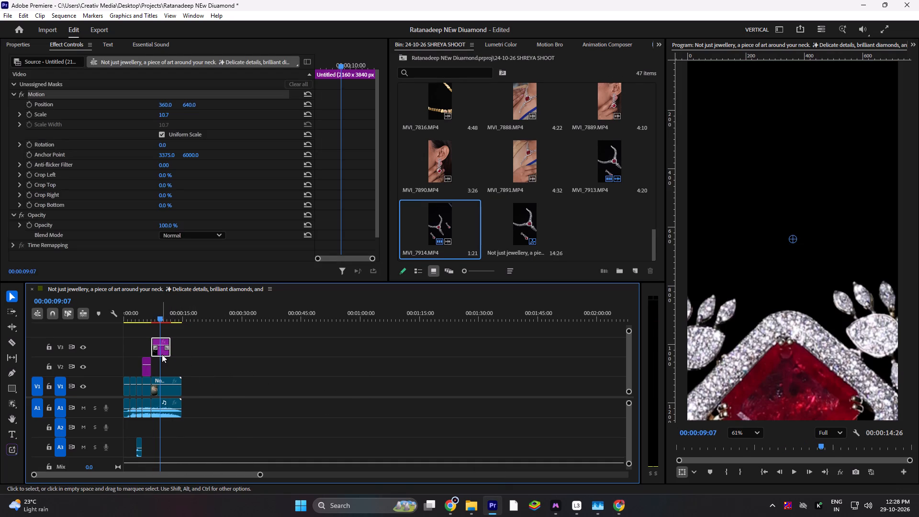
Start scale keyframing at the beginning of the necklace clip on V3 (00:00:07:02), with the first keyframe at 12.7.
left_click_drag(159, 314, 156, 313)
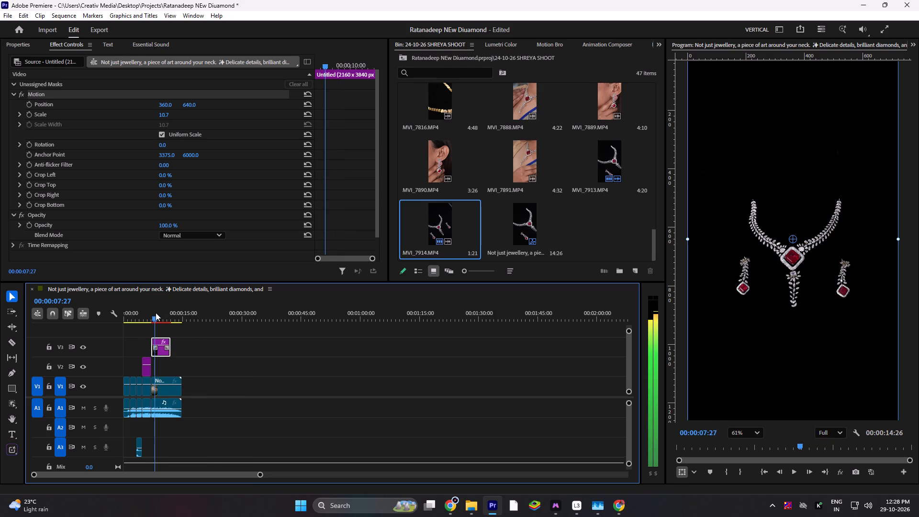
left_click_drag(156, 313, 151, 314)
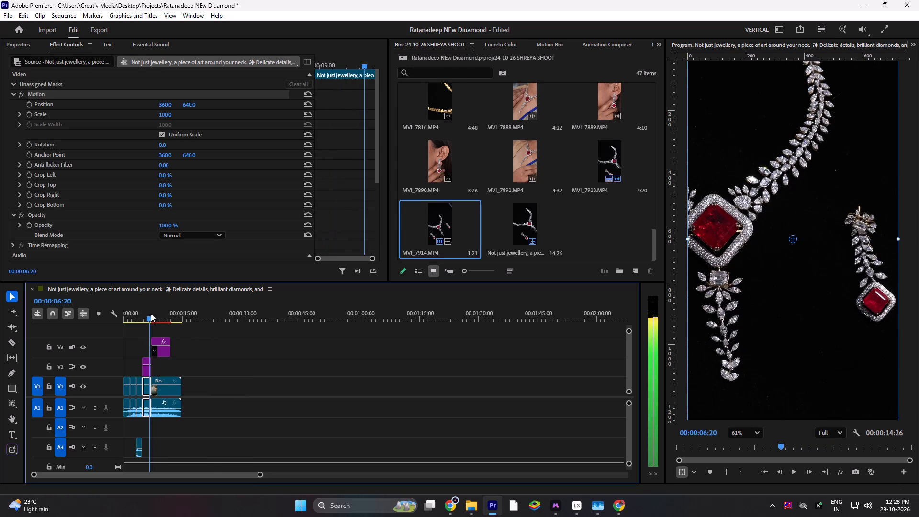
left_click_drag(151, 314, 153, 314)
key("Up")
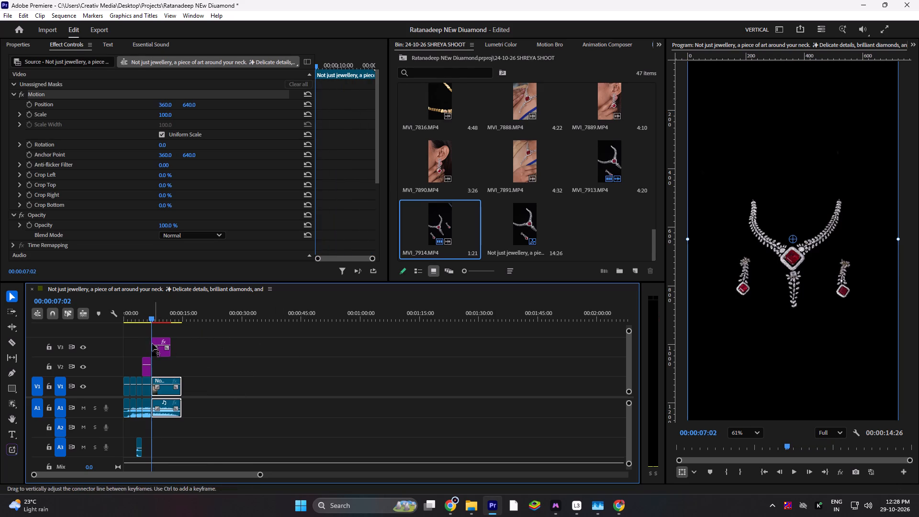
left_click(160, 354)
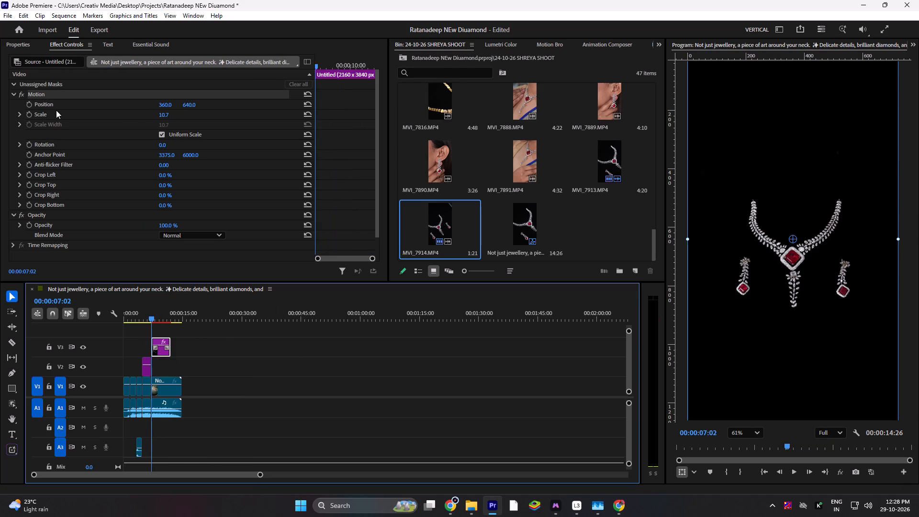
left_click(26, 116)
left_click(168, 114)
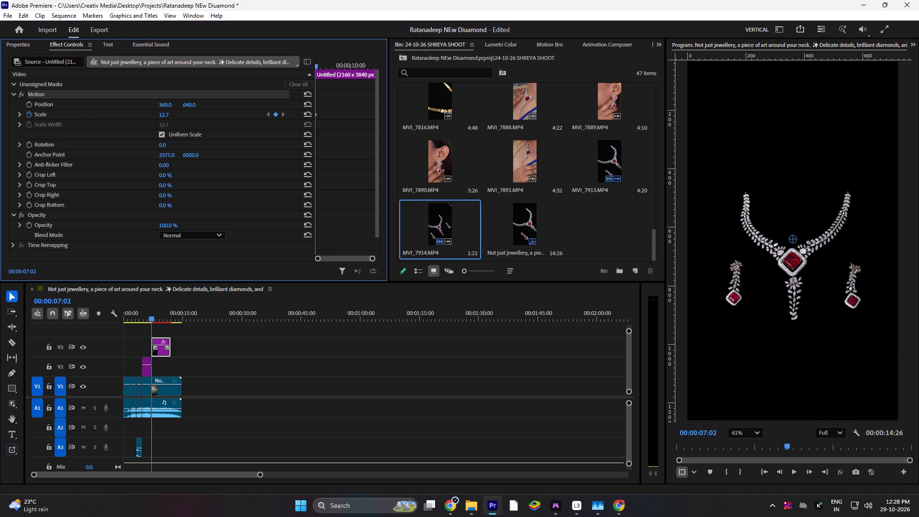
Trim the end of the necklace clip on V3 back to 00:00:10:20.
left_click_drag(154, 317, 161, 315)
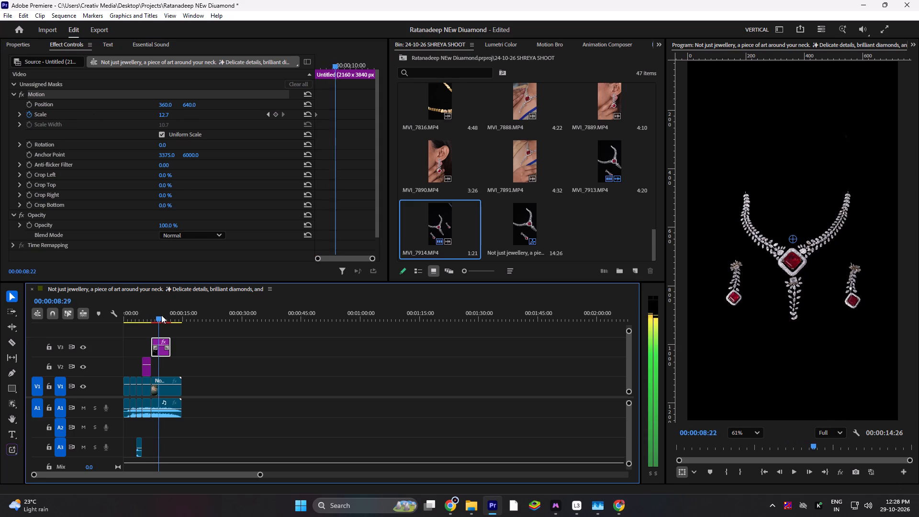
left_click_drag(161, 315, 168, 314)
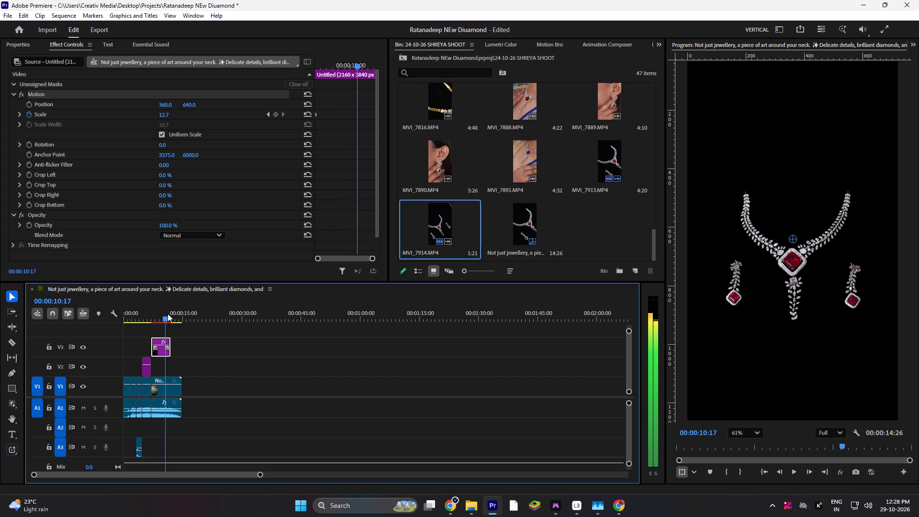
left_click_drag(168, 314, 168, 314)
left_click(172, 344)
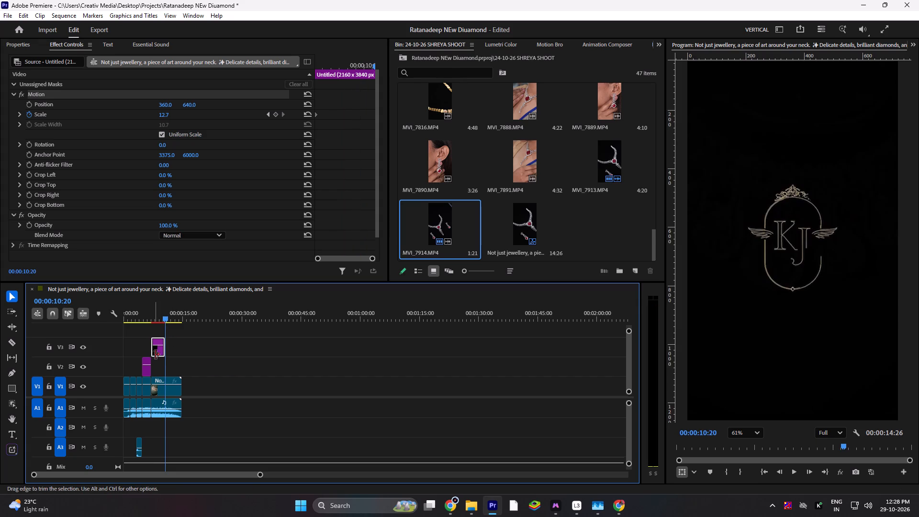
Add a scale keyframe of 26.7 on the necklace clip's last frame, at 00:00:10:19.
key("Left")
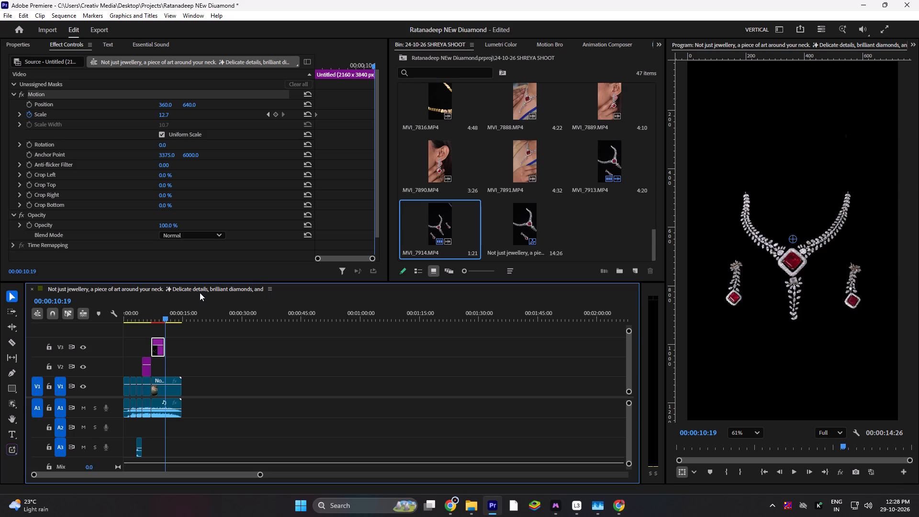
left_click(274, 113)
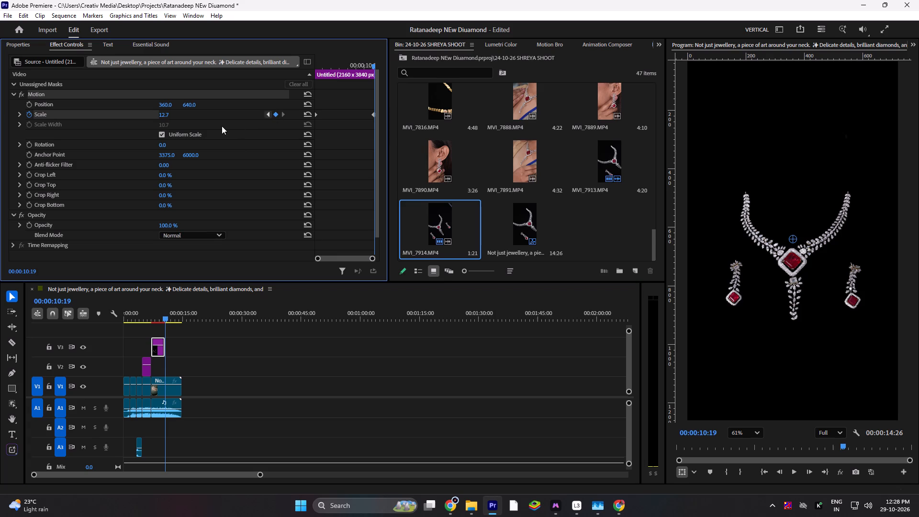
left_click_drag(165, 114, 173, 115)
Apply Ease In and Ease Out to the necklace clip's first scale keyframe, and Ease In to its last one.
key("Up")
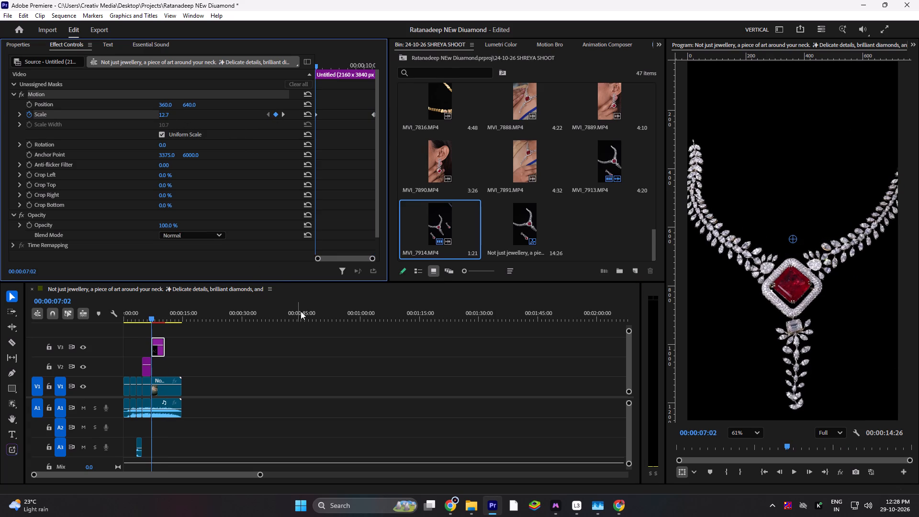
left_click(315, 114)
right_click(315, 114)
left_click(350, 239)
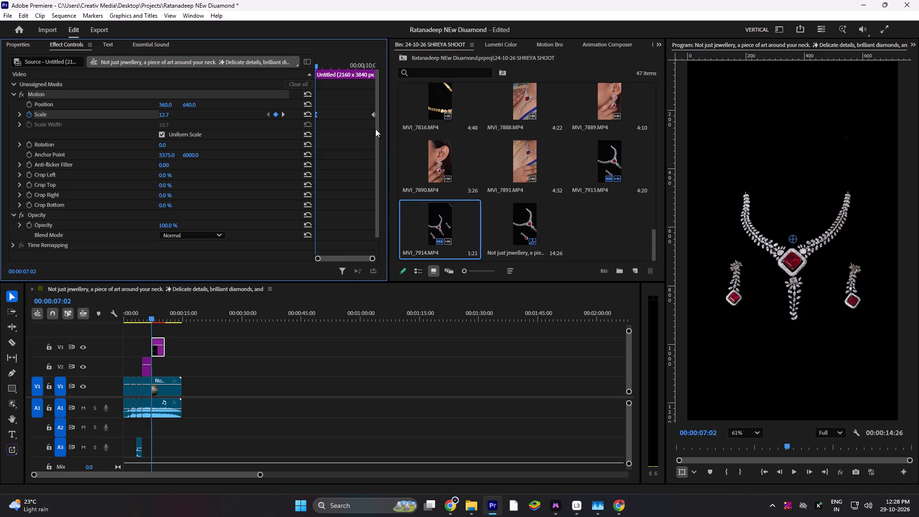
left_click(372, 114)
right_click(372, 114)
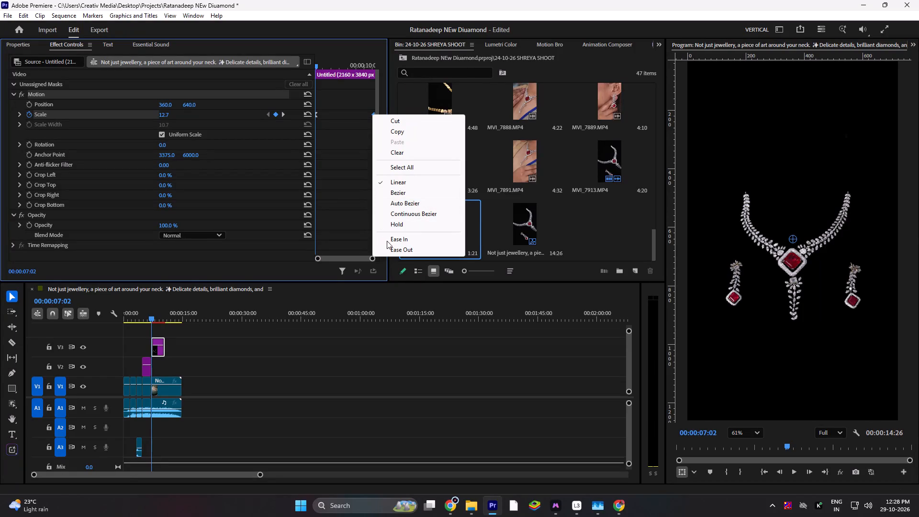
left_click(390, 241)
right_click(315, 113)
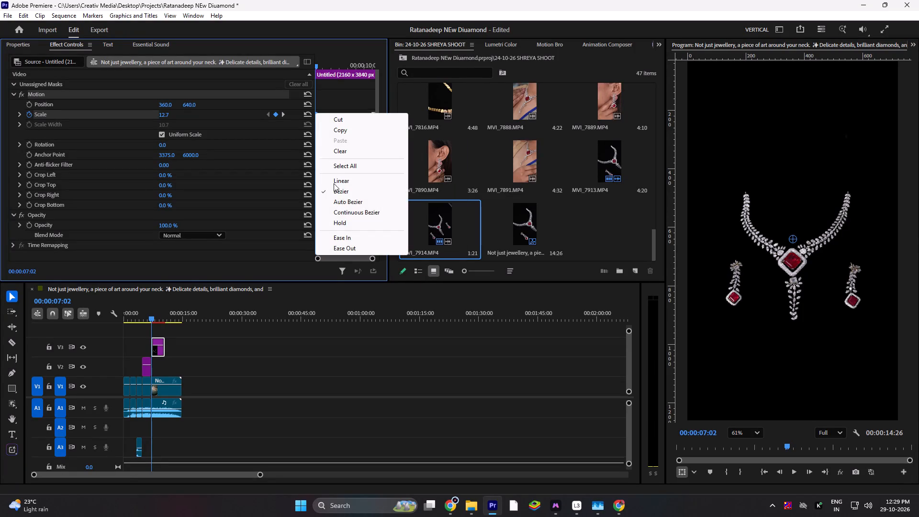
left_click(348, 249)
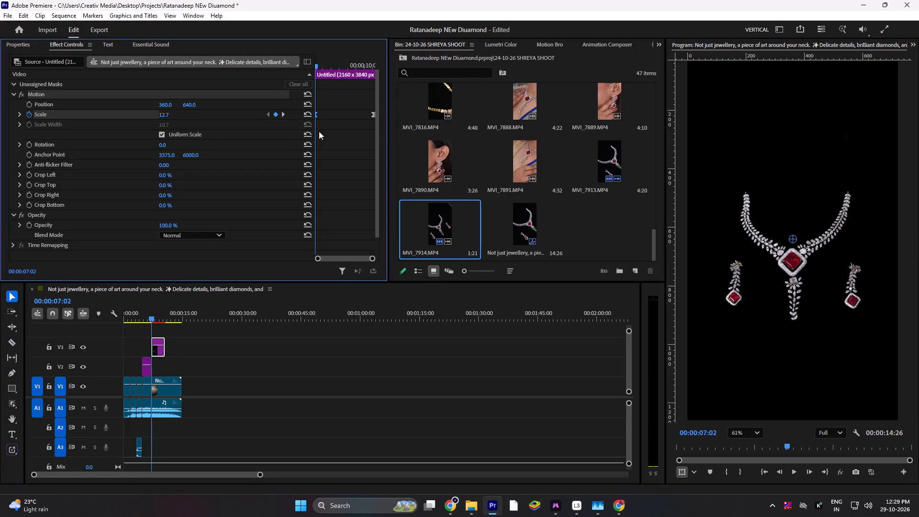
right_click(315, 109)
left_click(343, 212)
Play back the zoom and reduce the necklace clip's final scale keyframe at 00:00:10:19 to 22.7.
key("space")
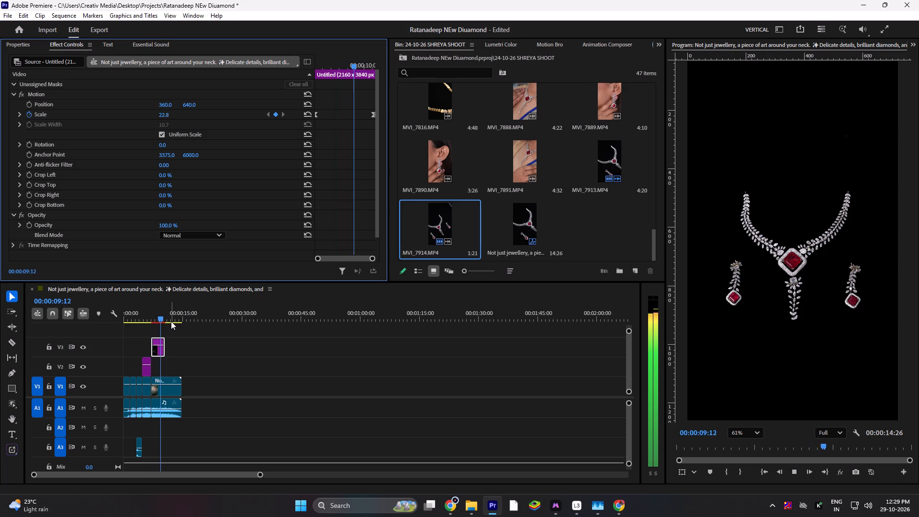
left_click_drag(168, 319, 162, 319)
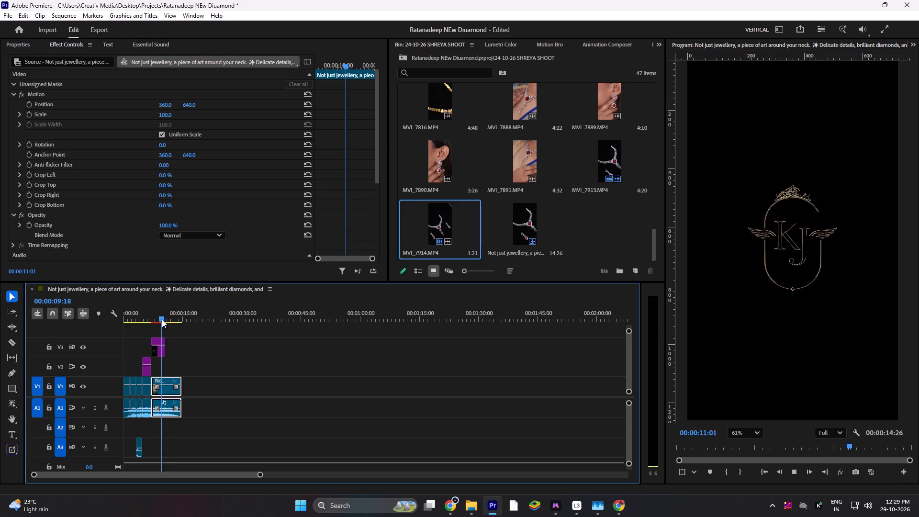
left_click_drag(162, 319, 159, 318)
key("Up")
left_click(159, 353)
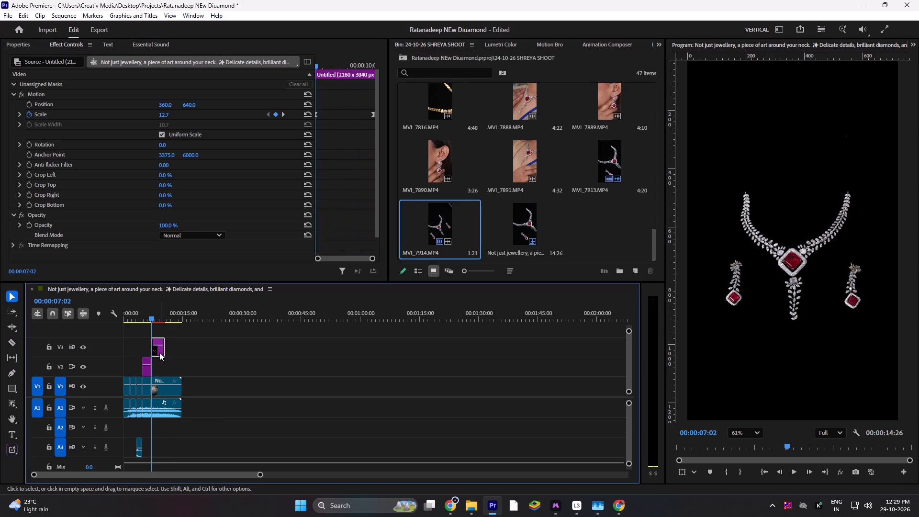
left_click(284, 113)
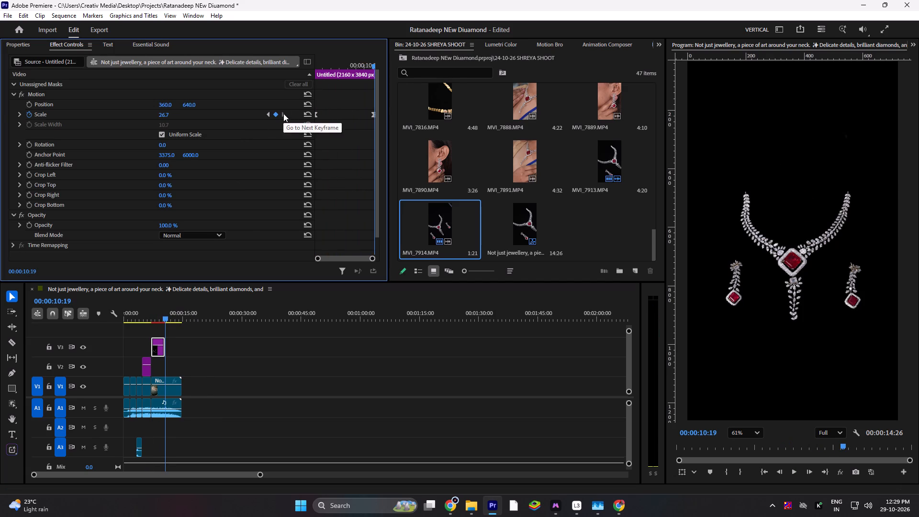
left_click(165, 114)
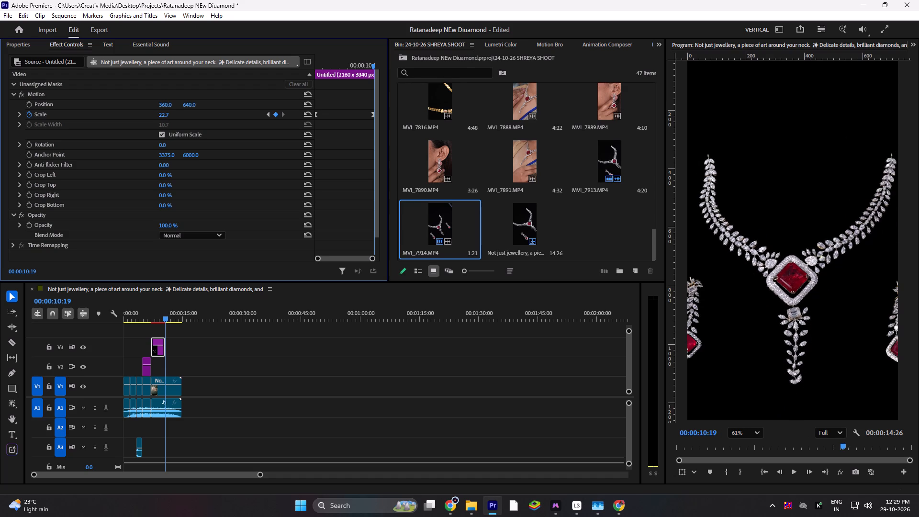
Move the necklace clip from track V3 down to track V2, keeping its start at 00:00:07:02.
key("Up")
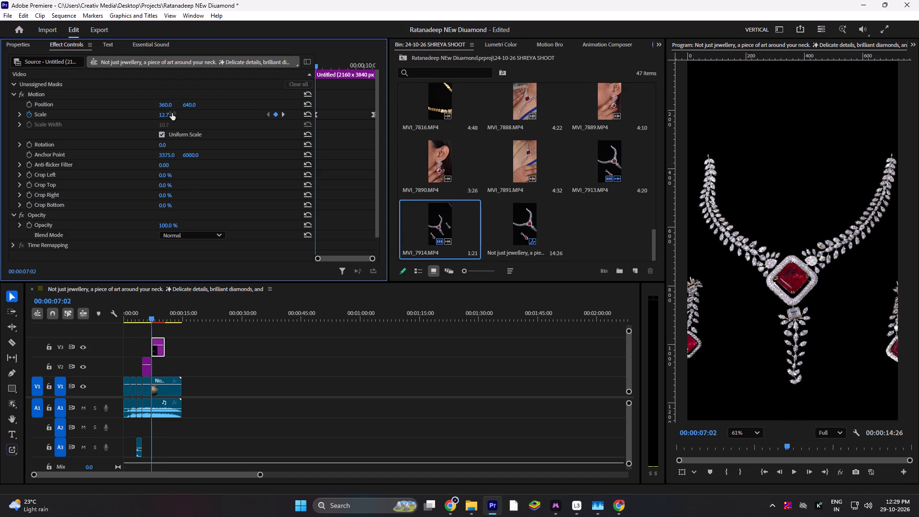
left_click_drag(158, 351, 157, 356)
left_click_drag(159, 354, 159, 360)
Play back the start of the necklace zoom briefly and save the project.
key("space")
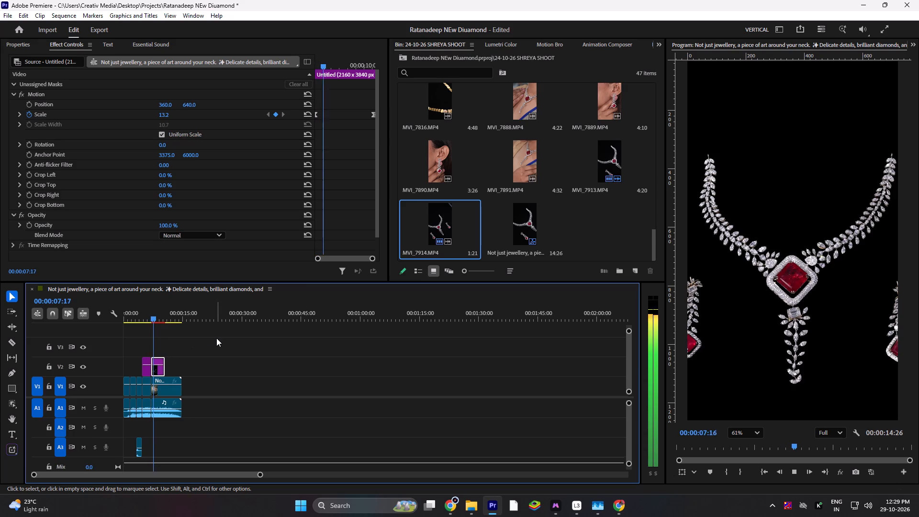
key("space")
key("ctrl+s")
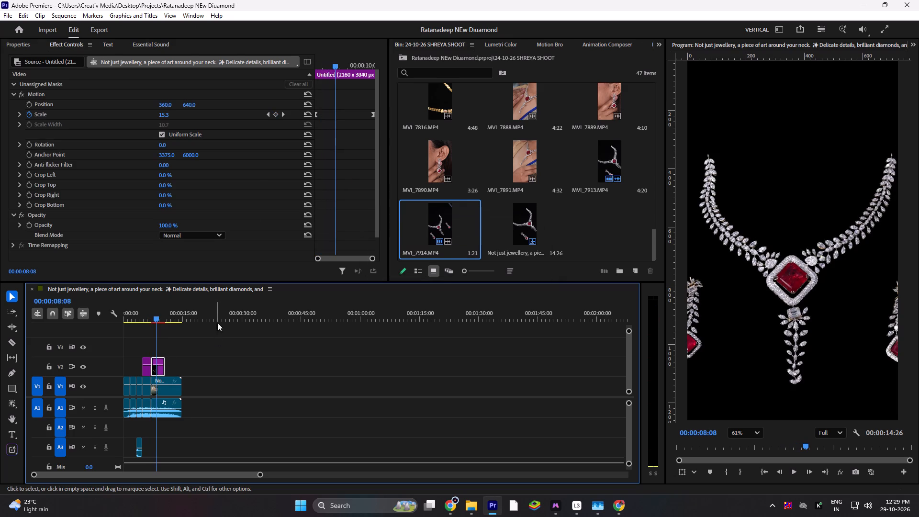
Scrub through the necklace clip between its scale keyframes to check the zoom in the program preview.
left_click_drag(333, 58, 372, 63)
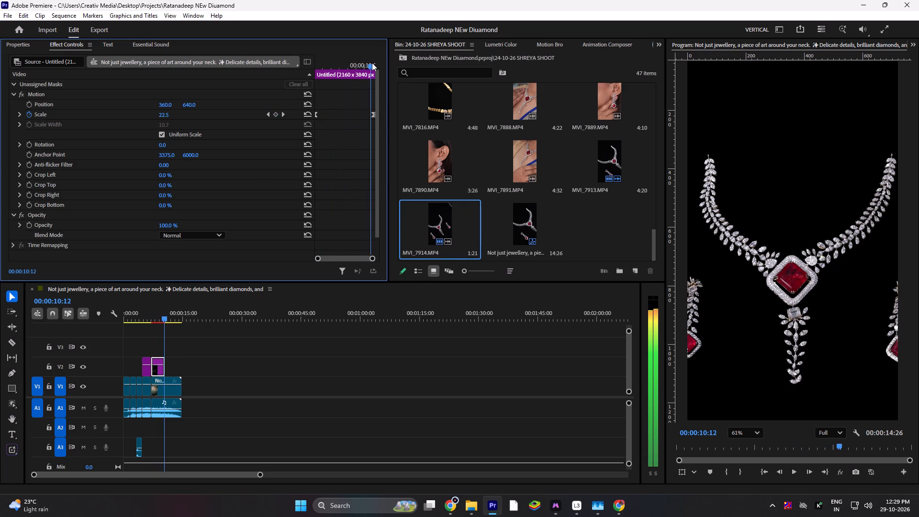
left_click_drag(372, 63, 317, 68)
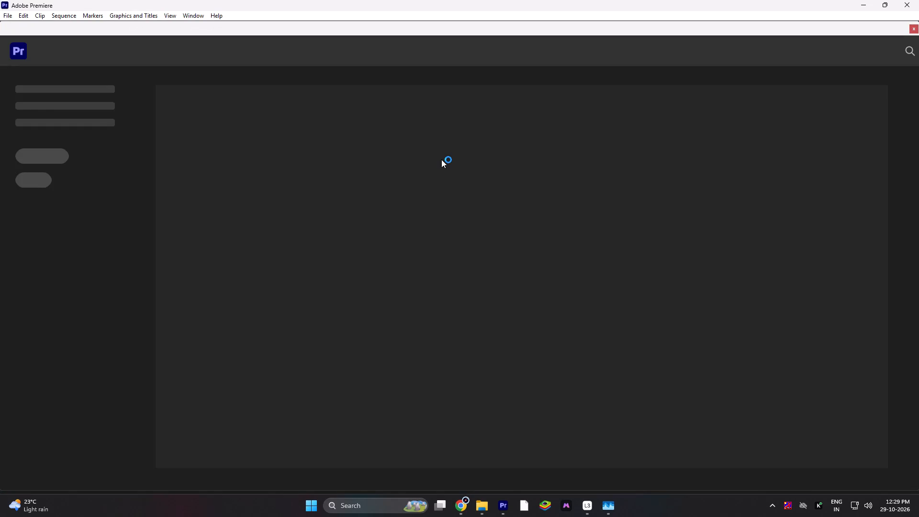
left_click(244, 194)
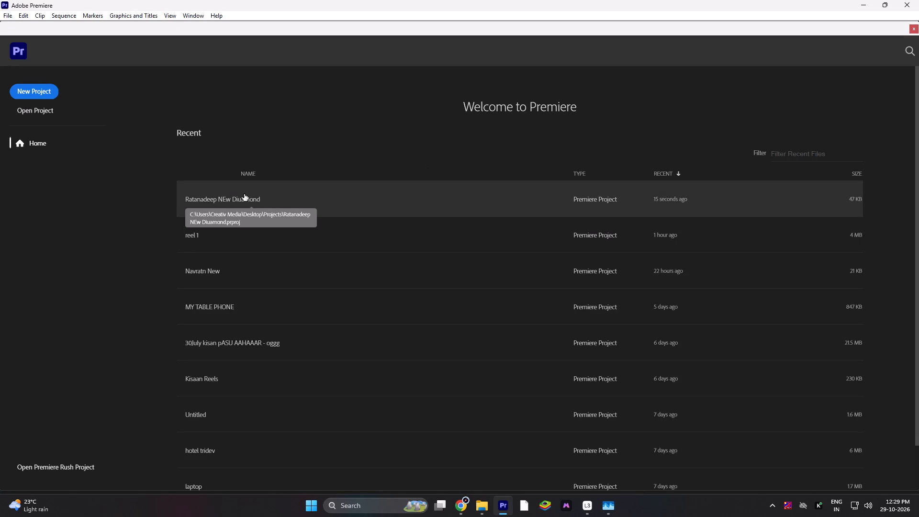
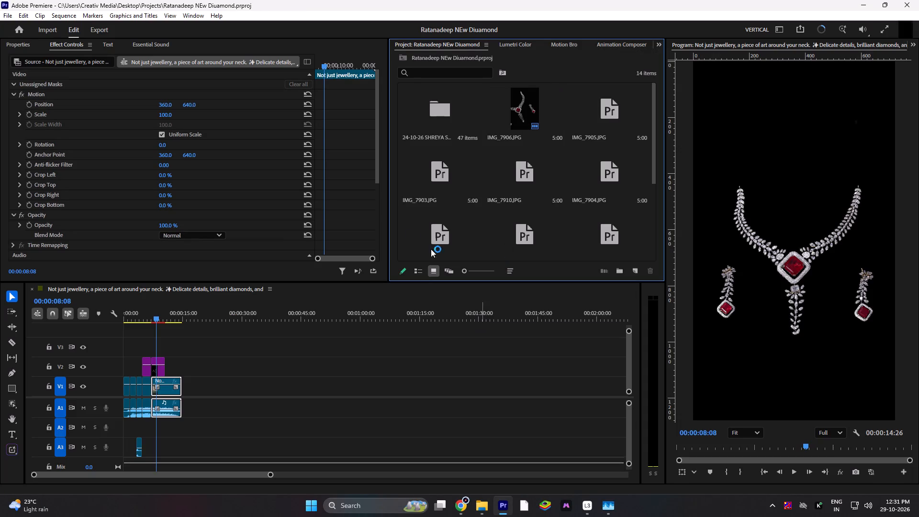
Briefly play the necklace clip from about 00:00:07:22, stop, and render the sequence's preview files.
left_click_drag(159, 317, 153, 318)
key("space")
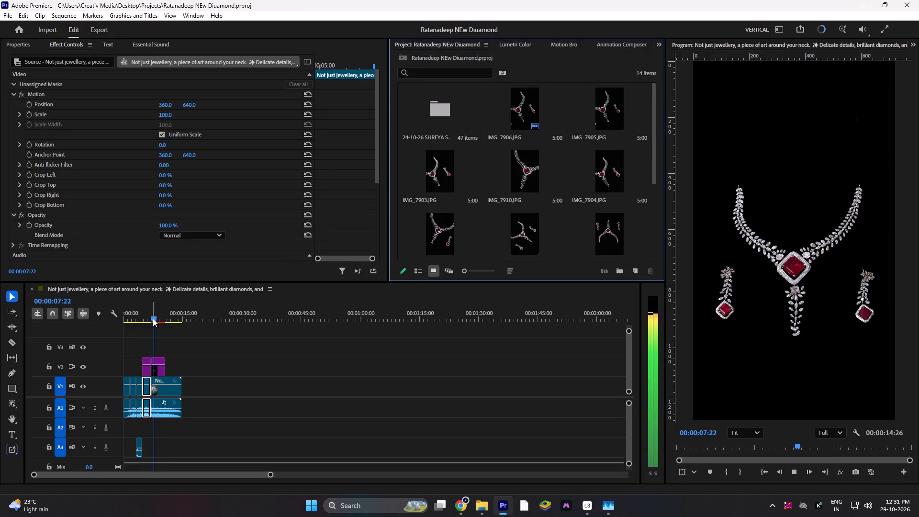
key("space")
key("Return")
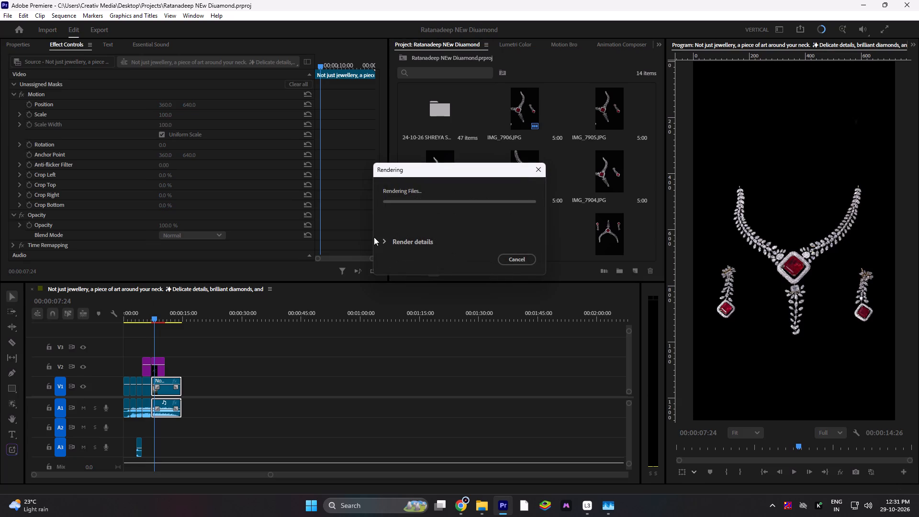
left_click(374, 237)
left_click(382, 242)
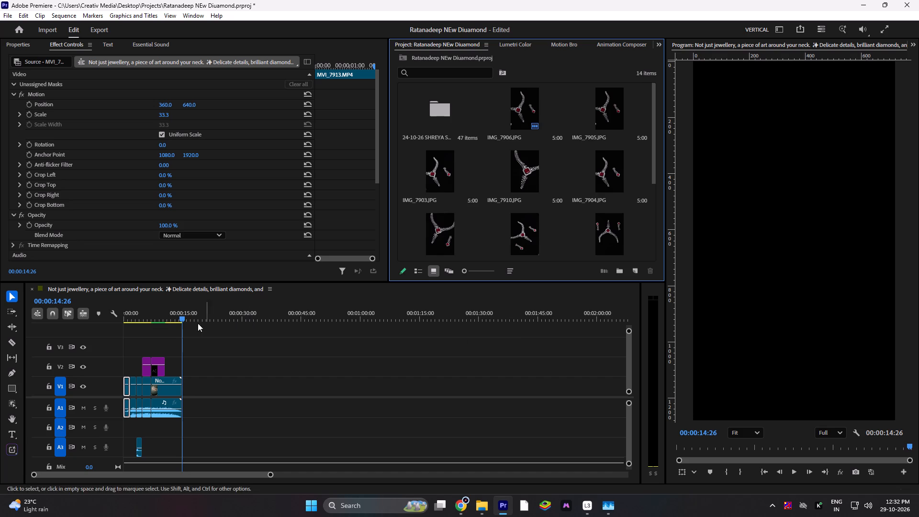
Play back the rendered reel through the necklace zoom and scrub back to 00:00:08:00 to check the motion.
left_click_drag(165, 312, 130, 315)
key("space")
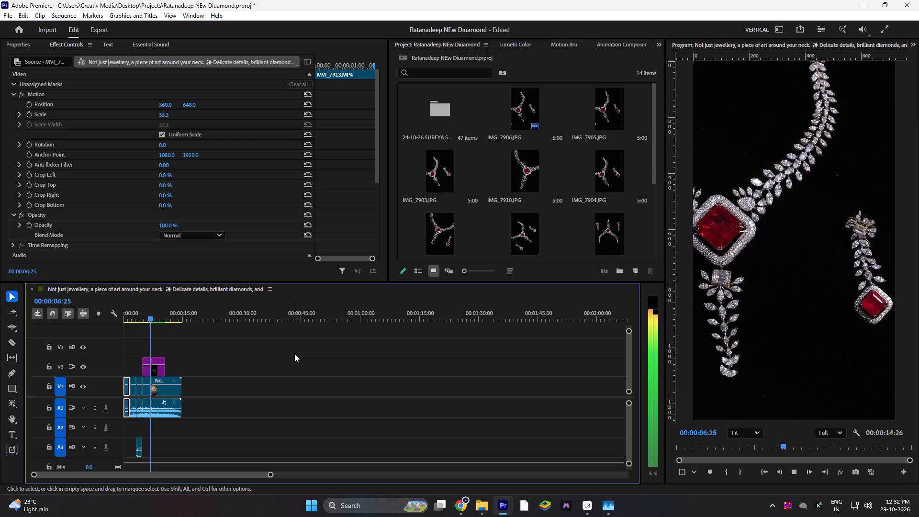
key("space")
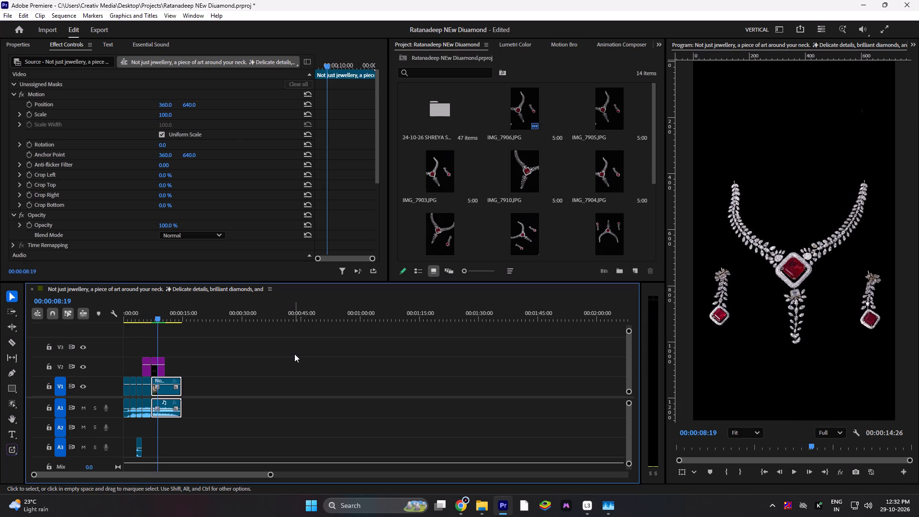
key("space")
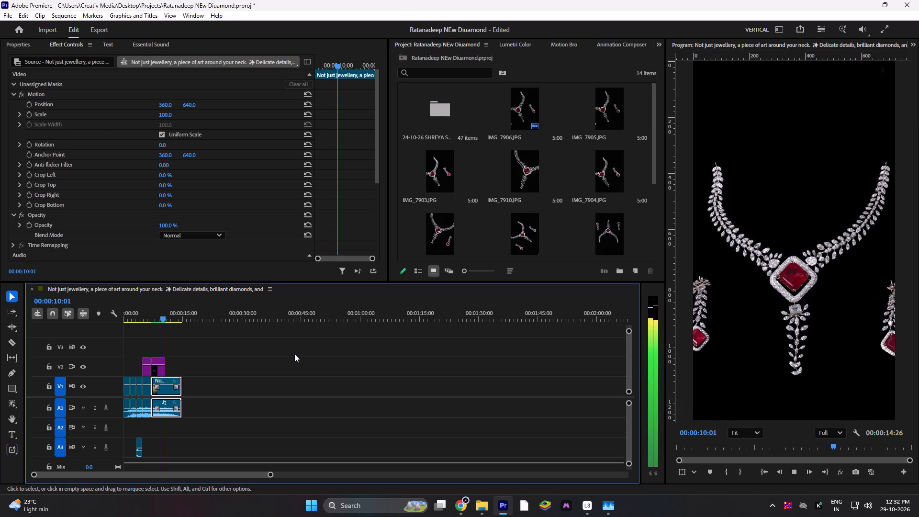
left_click_drag(163, 316, 162, 315)
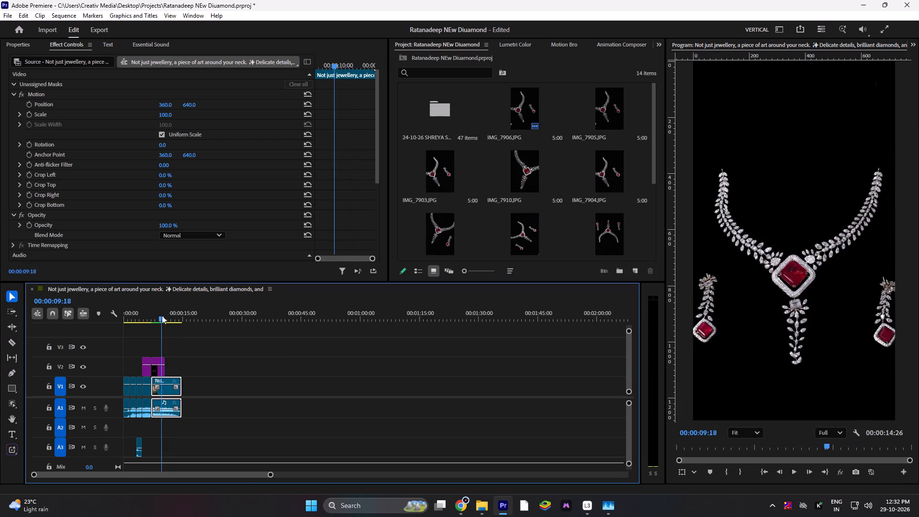
left_click_drag(162, 315, 156, 318)
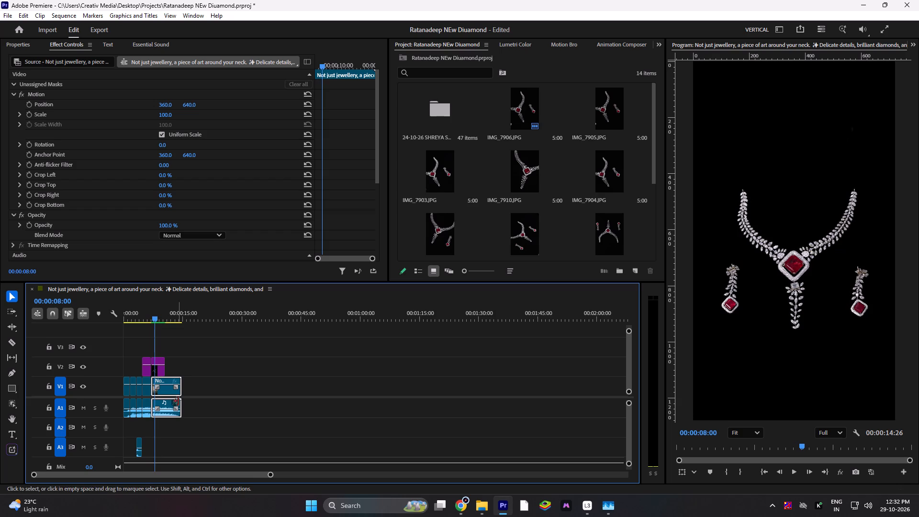
Set the Scale of the necklace clip on track V2 to 17.7 at its first keyframe, at 00:00:07:02.
left_click(159, 370)
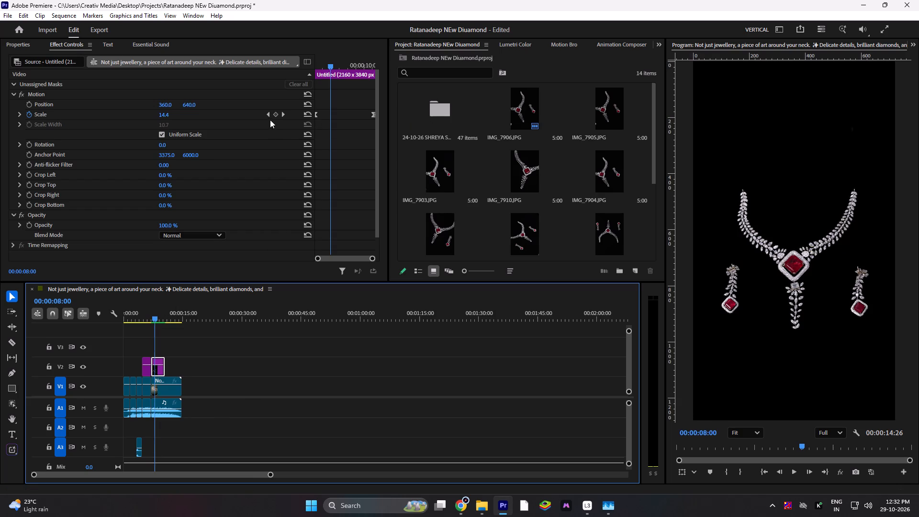
left_click(267, 114)
left_click(169, 115)
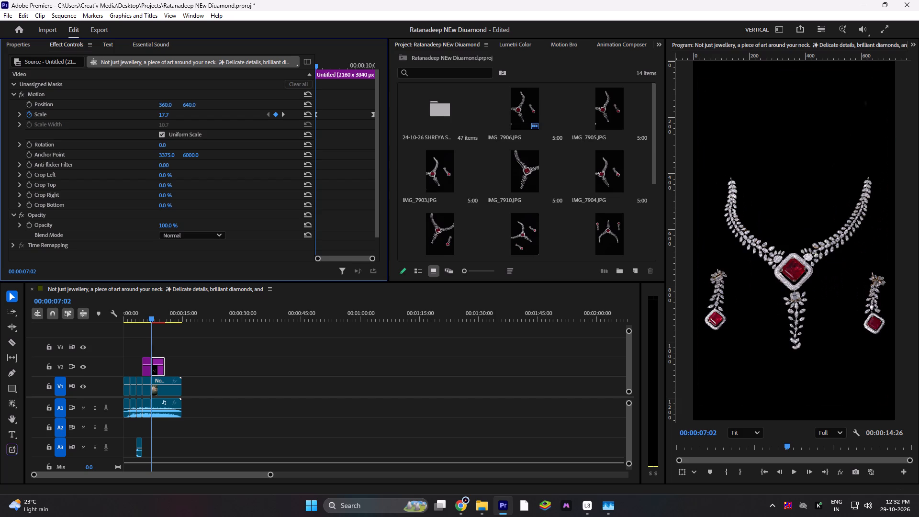
Briefly play the start of the rescaled necklace clip, stop, and render the sequence's preview files again.
key("space")
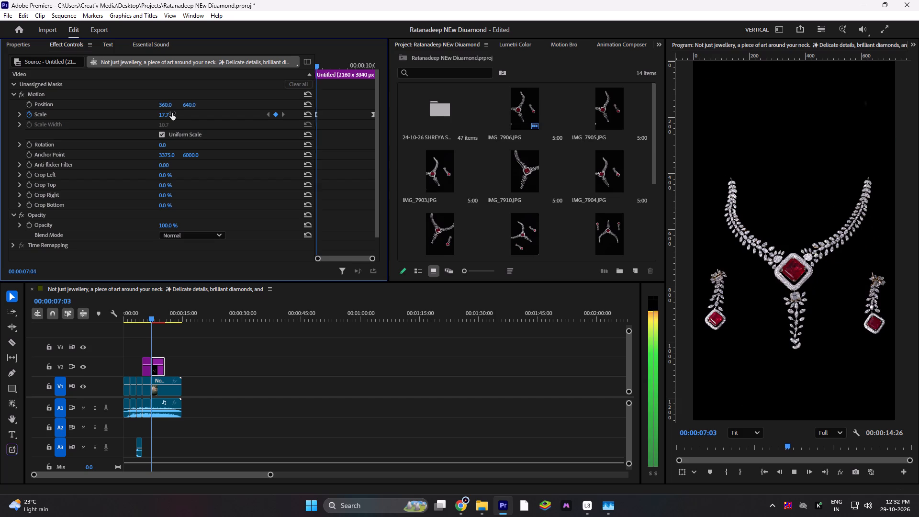
key("space")
key("Return")
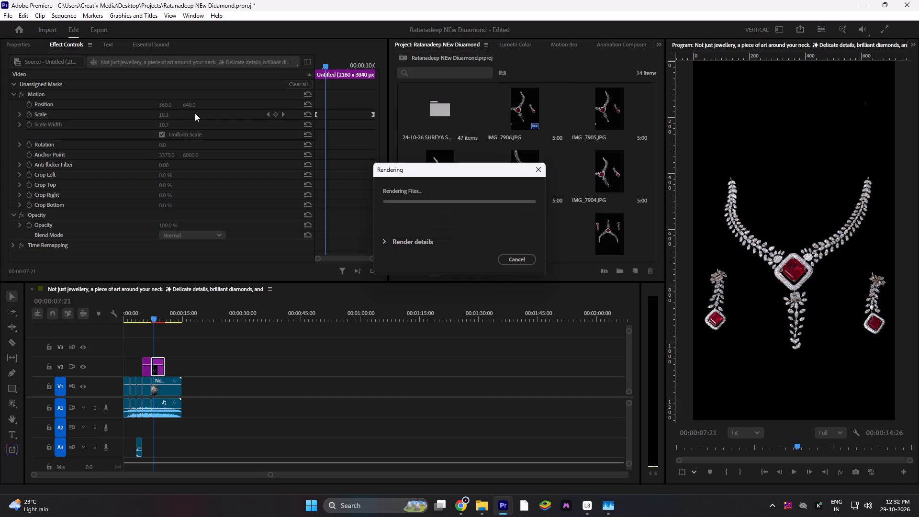
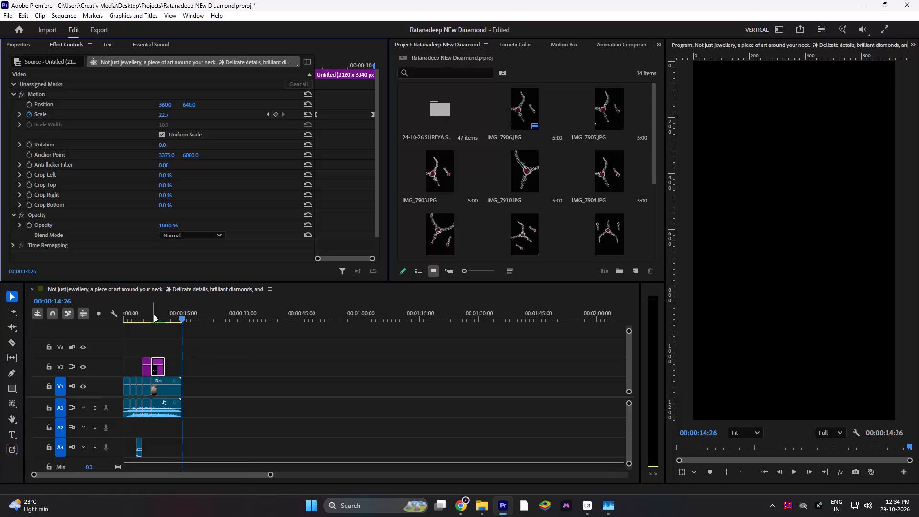
Play the rendered reel from the start and scrub back to the earring clip at 00:00:03:23.
left_click_drag(154, 315, 100, 313)
key("space")
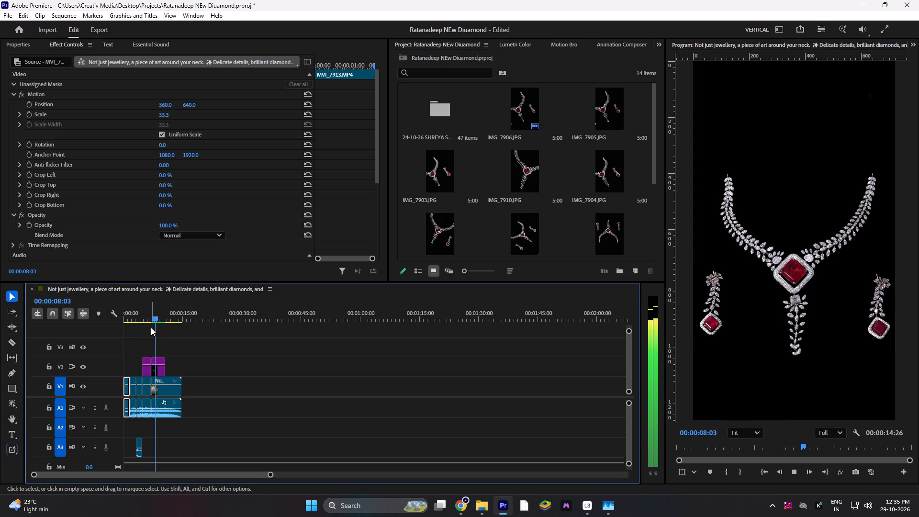
left_click_drag(149, 316, 146, 315)
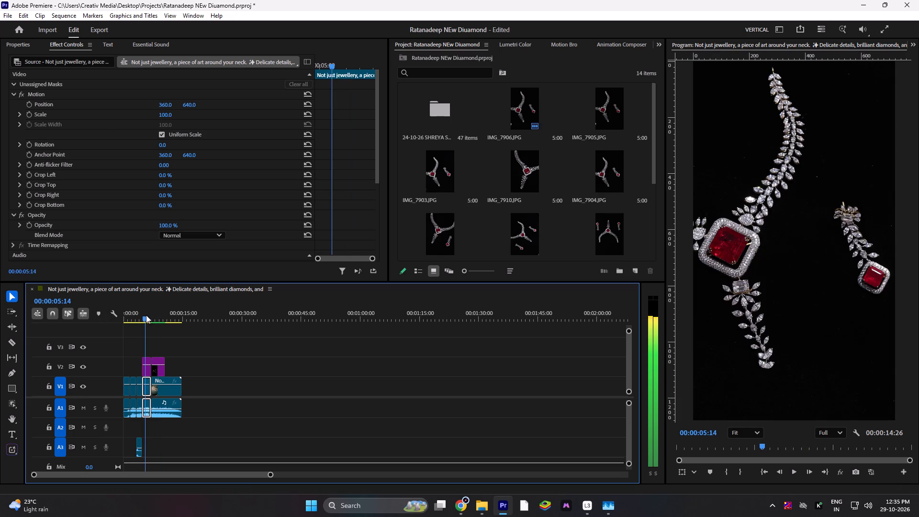
left_click_drag(146, 315, 140, 317)
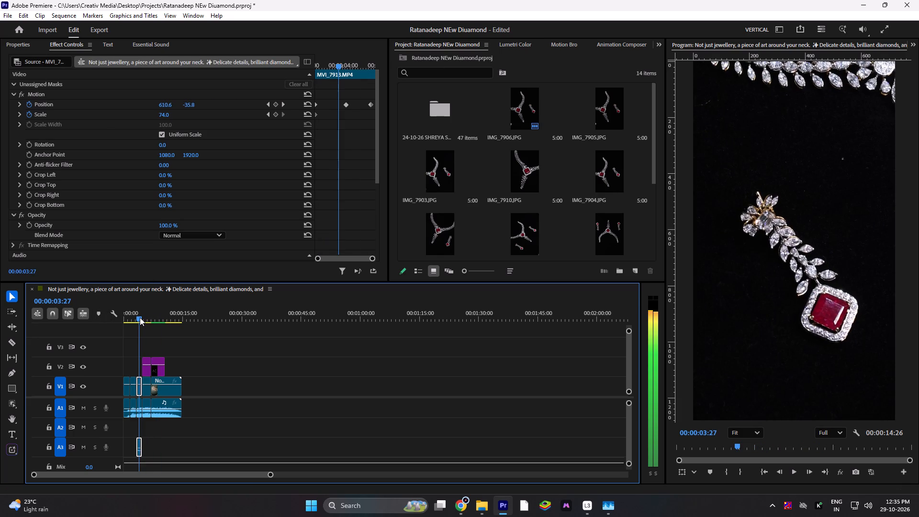
left_click_drag(140, 317, 139, 318)
Search the effects for "warp" and apply Warp Stabilizer to the earring video clip on track V1 at 00:00:03:23.
right_click(138, 391)
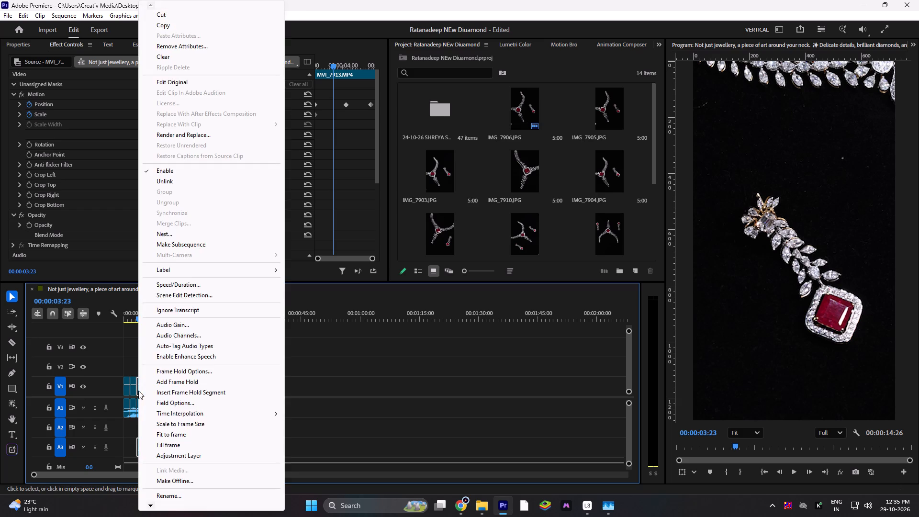
left_click(396, 347)
left_click(663, 44)
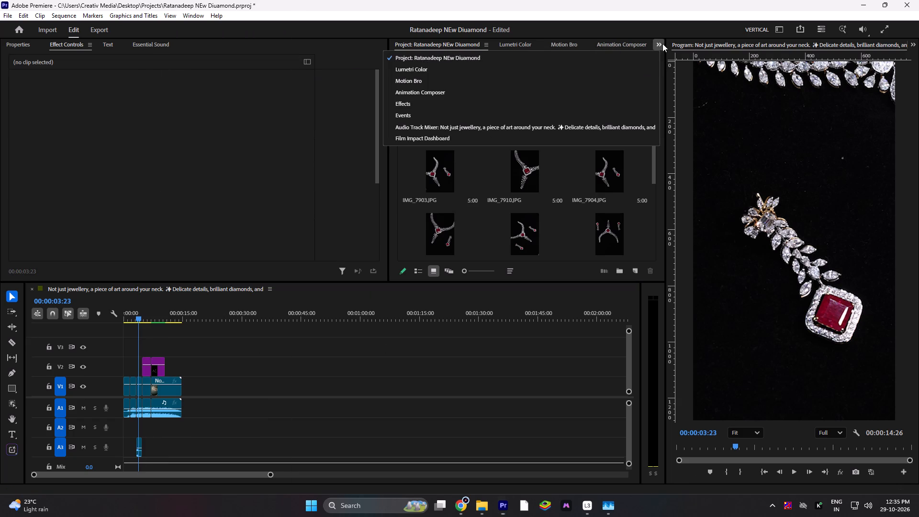
left_click(421, 102)
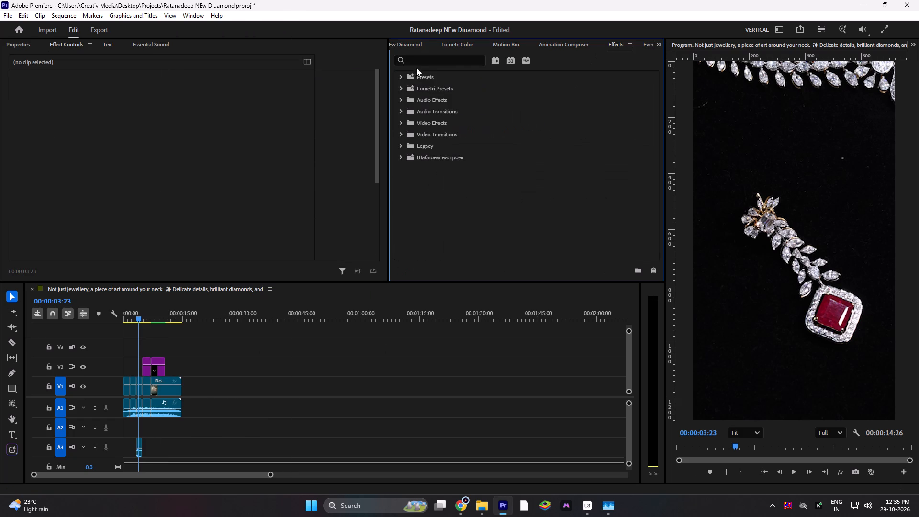
left_click(423, 60)
type("warp")
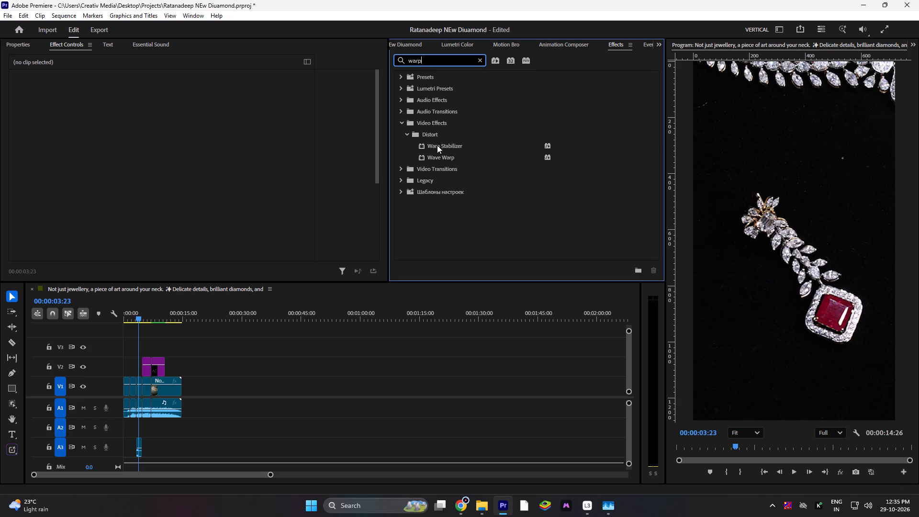
left_click_drag(437, 145, 138, 392)
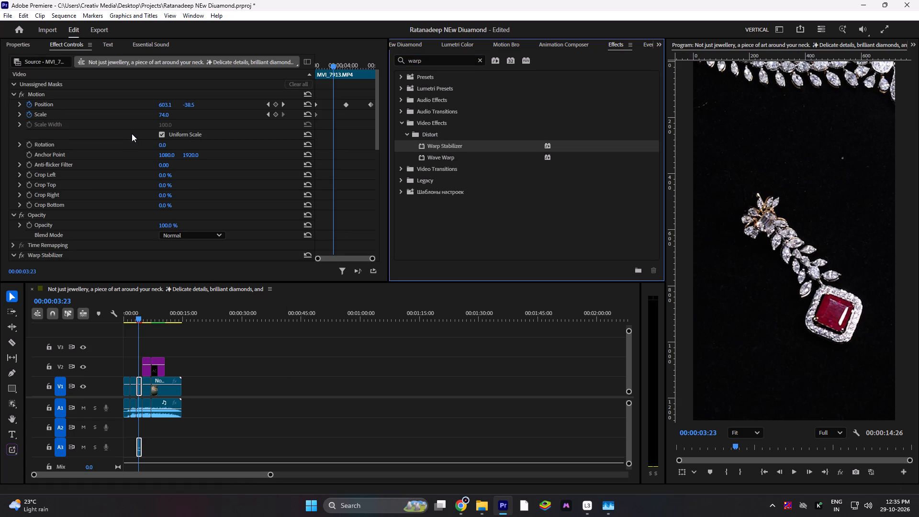
scroll(87, 186, "down", 5)
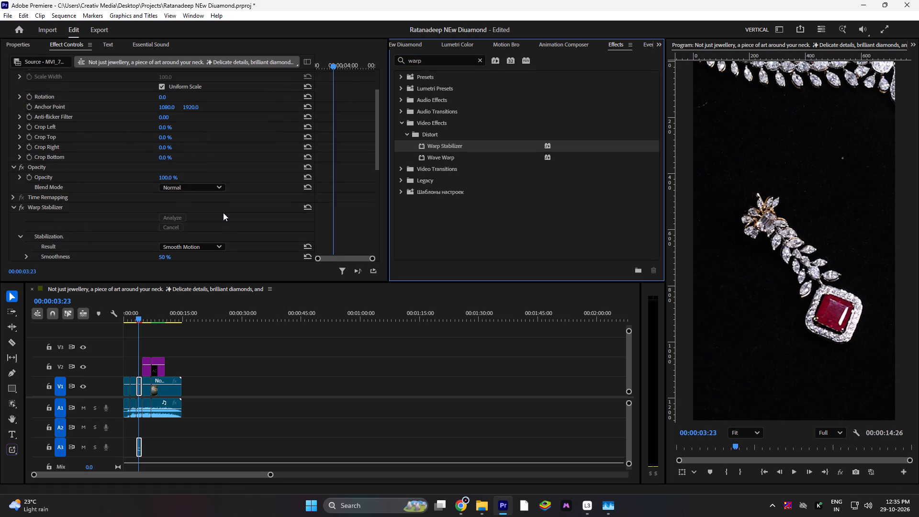
Play back from the stabilized earring clip, then scrub through the necklace zoom and return to 00:00:07:27 to check the motion.
key("space")
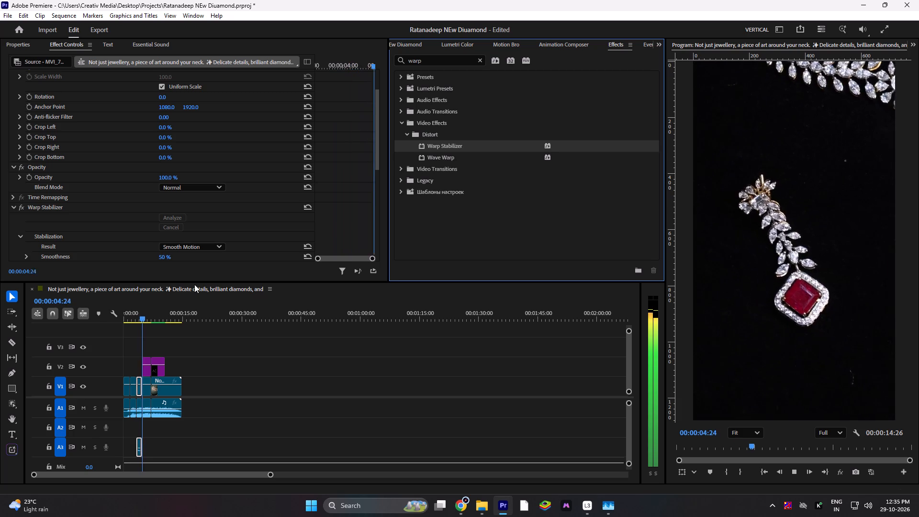
key("space")
left_click(138, 309)
key("space")
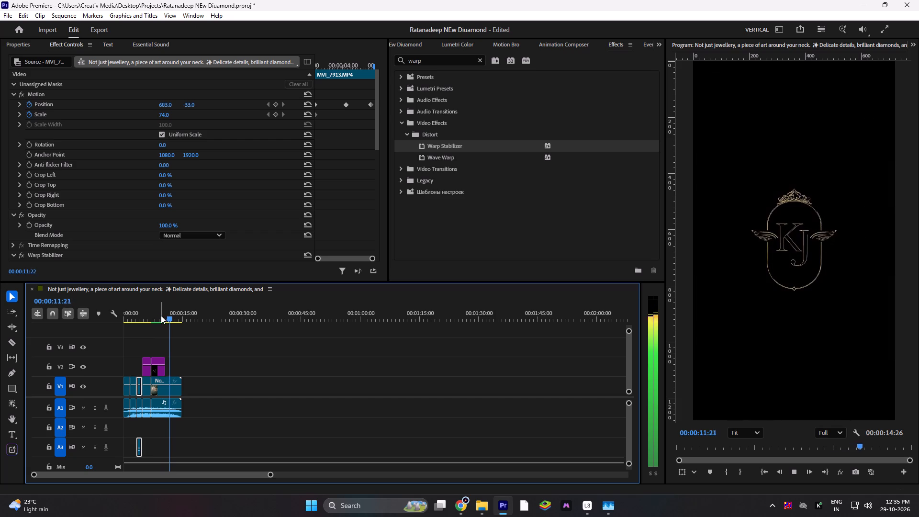
left_click_drag(163, 317, 154, 319)
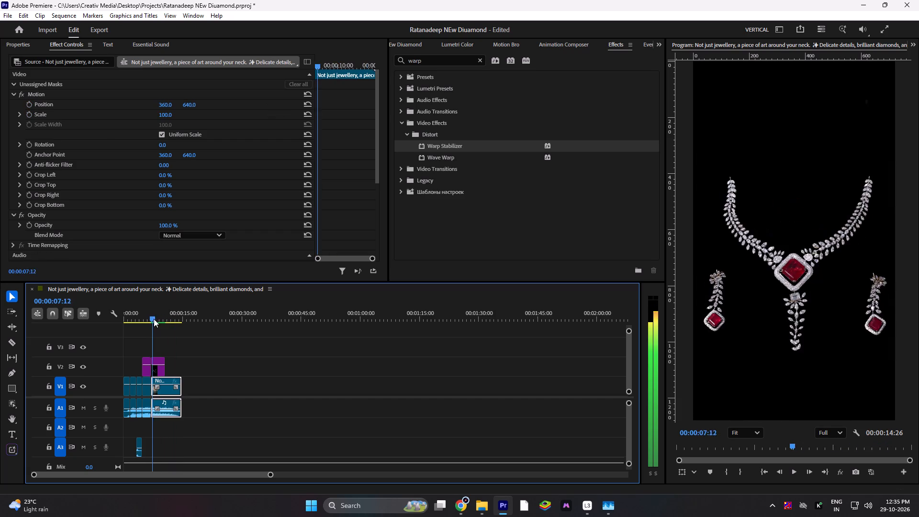
left_click_drag(154, 319, 155, 321)
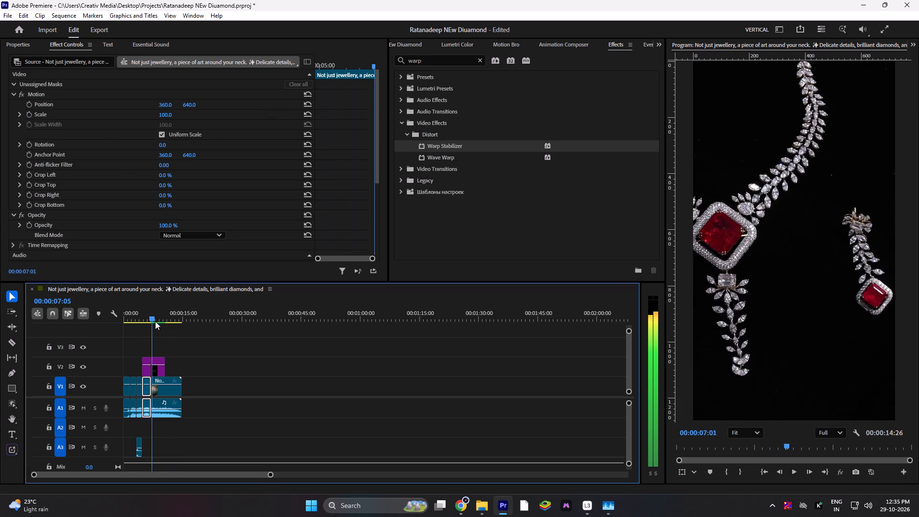
left_click_drag(155, 321, 170, 321)
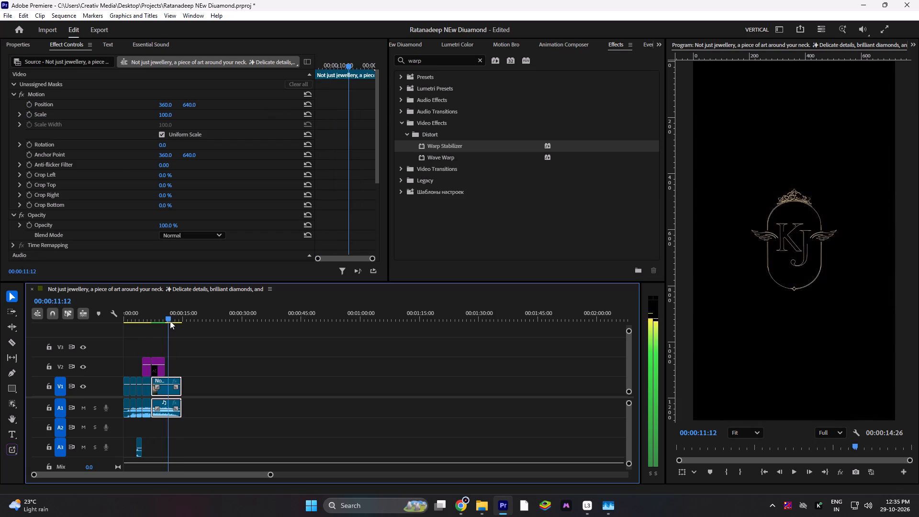
left_click_drag(170, 321, 156, 321)
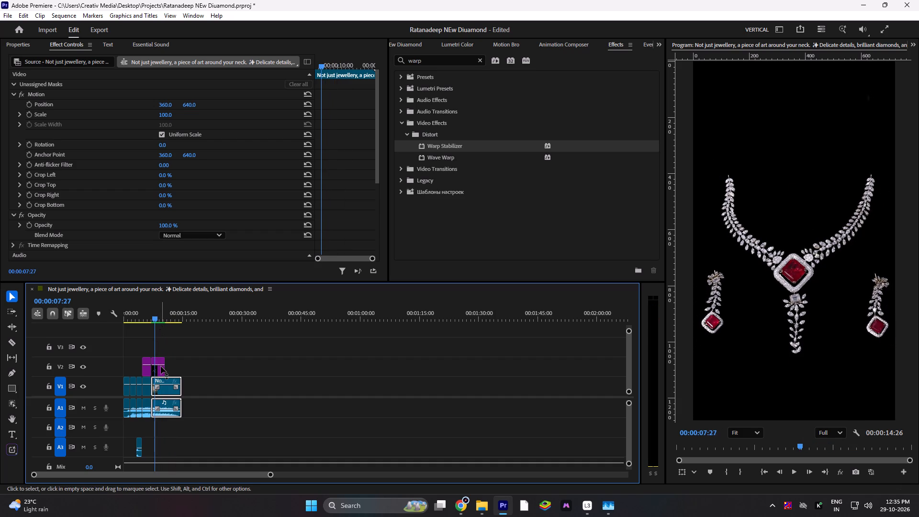
Add a Scale keyframe to the necklace clip on track V2 at 00:00:08:12.
left_click(161, 368)
left_click_drag(328, 61, 344, 64)
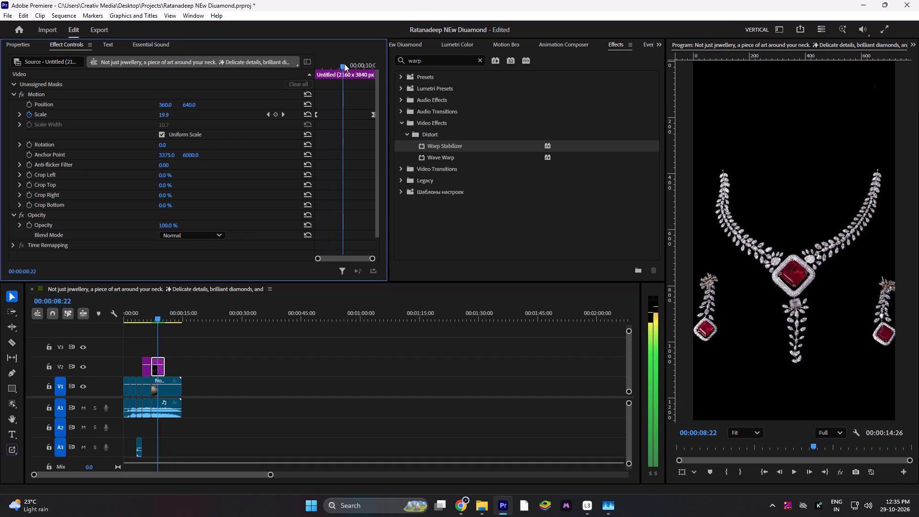
left_click_drag(344, 64, 339, 66)
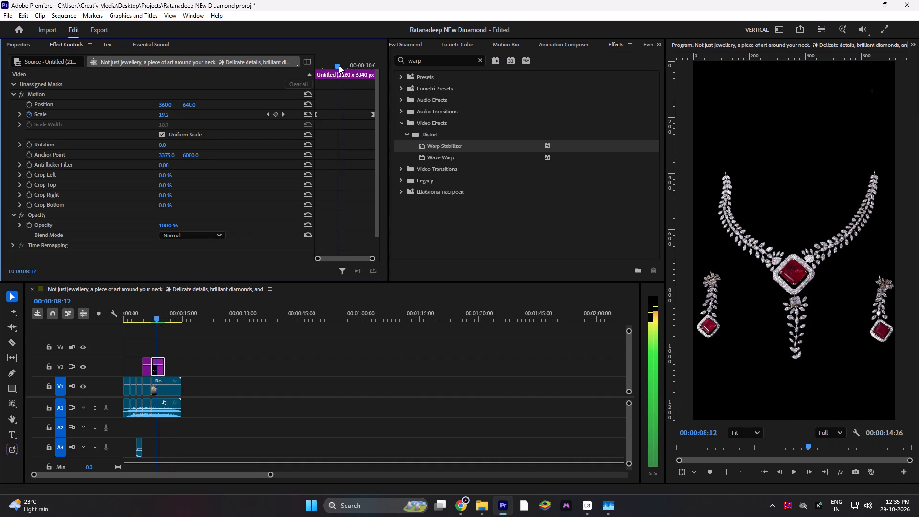
left_click(275, 115)
Set the necklace clip's Scale to 43.7 at its last keyframe, 00:00:10:19, and its vertical Position to 279.
left_click_drag(341, 61, 359, 61)
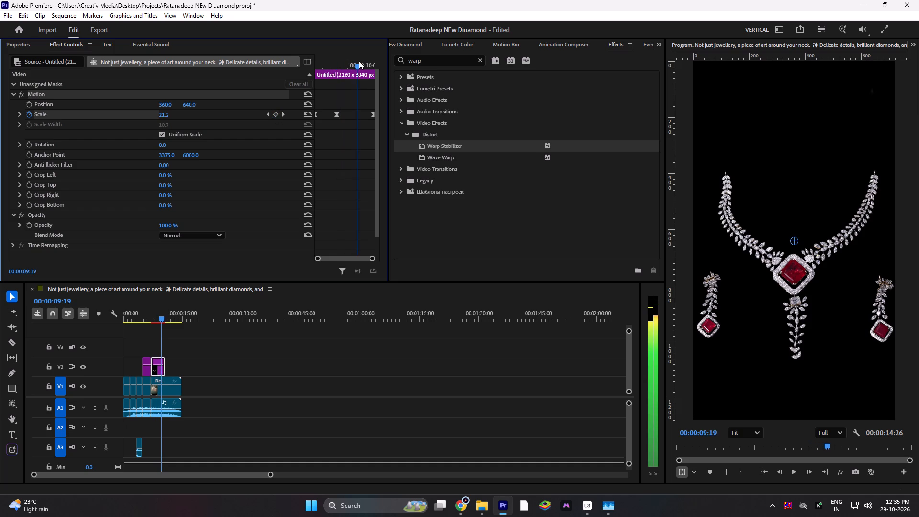
left_click_drag(359, 61, 376, 65)
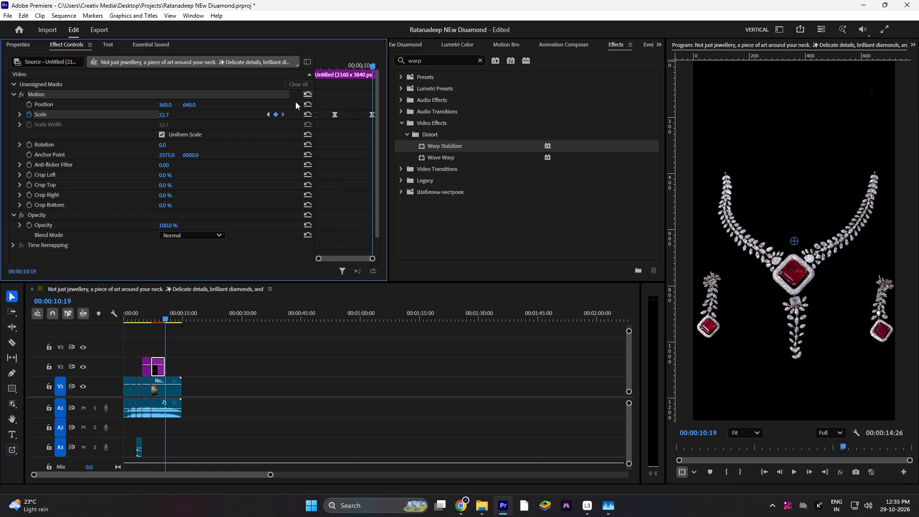
left_click_drag(166, 114, 176, 114)
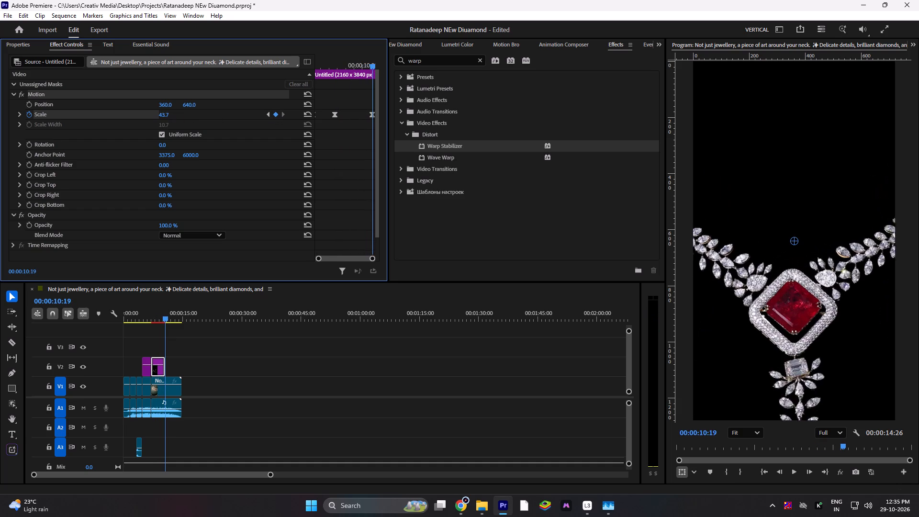
left_click_drag(176, 114, 175, 113)
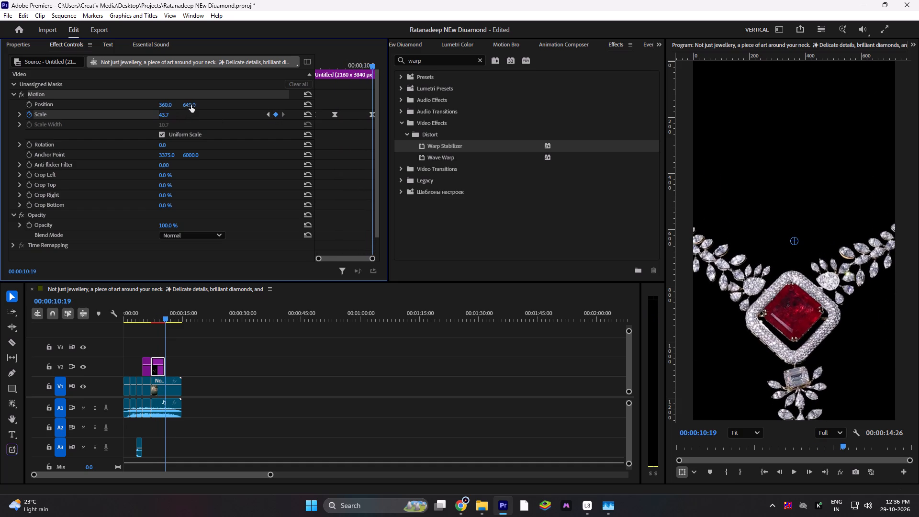
left_click_drag(191, 105, 177, 102)
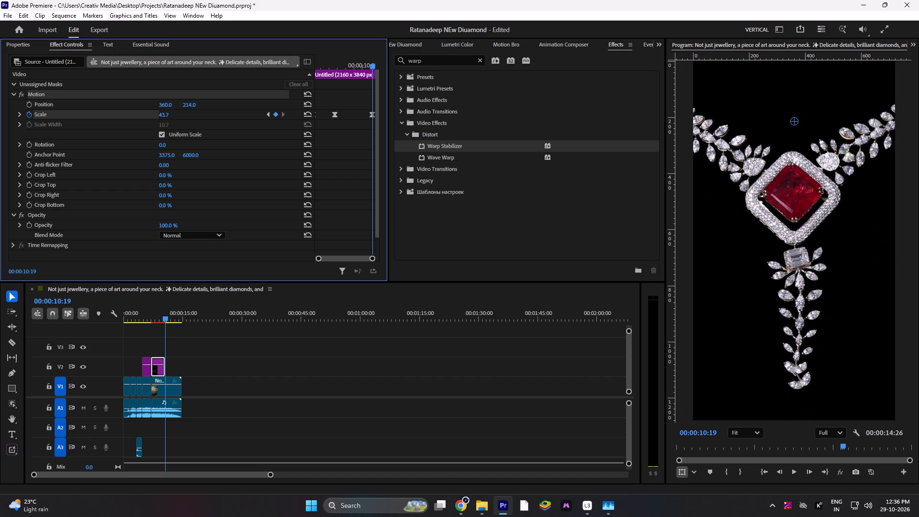
left_click_drag(177, 102, 209, 105)
Render the sequence's preview files and play back the stronger necklace zoom.
key("Up")
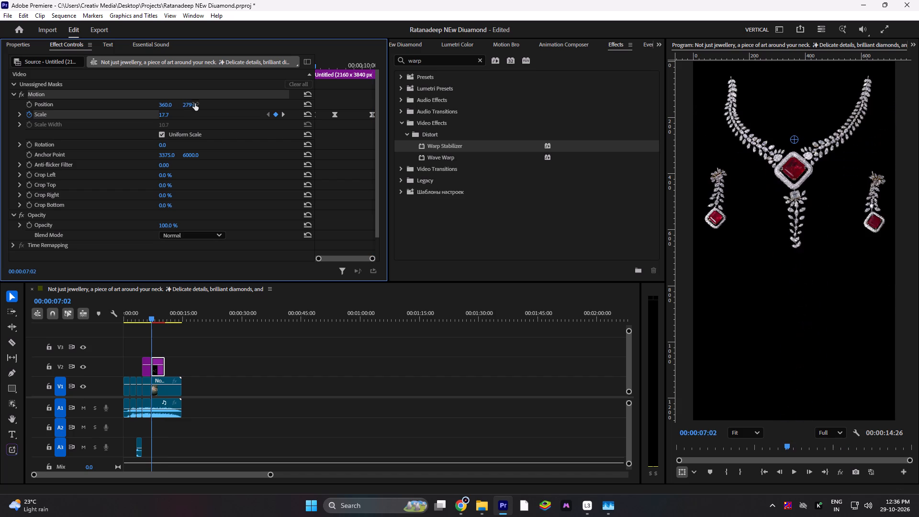
key("Return")
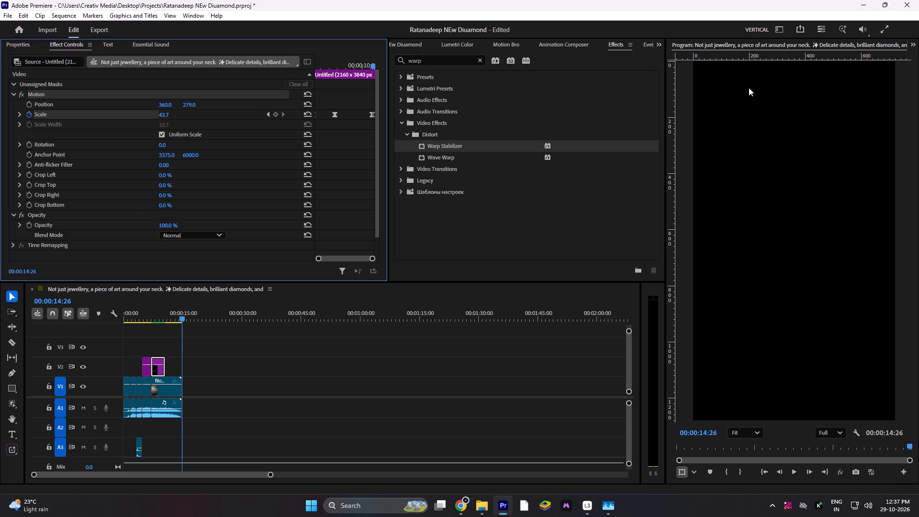
left_click_drag(157, 314, 148, 313)
key("space")
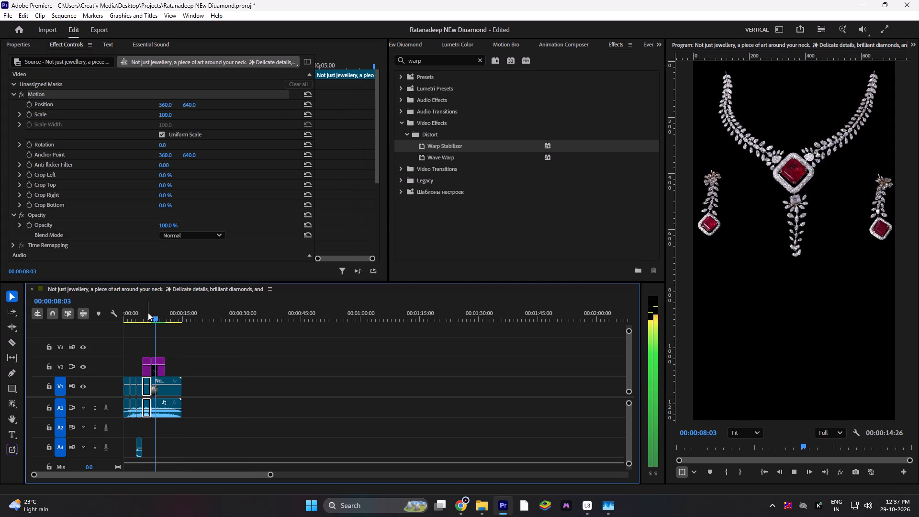
Add Position keyframes to the V2 necklace clip at its three Scale keyframes, from 00:00:07:02 through 00:00:08:12 to the last one.
left_click(157, 372)
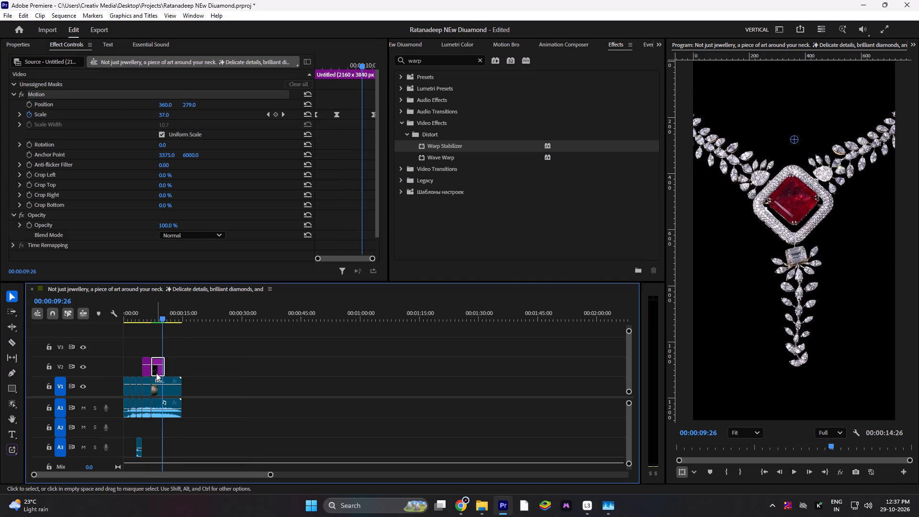
left_click_drag(359, 62, 306, 70)
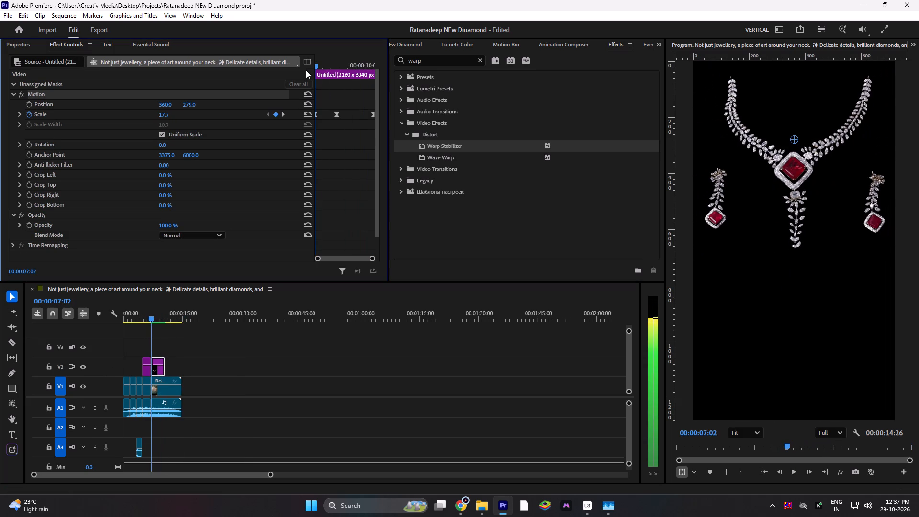
left_click_drag(306, 70, 305, 70)
left_click(29, 106)
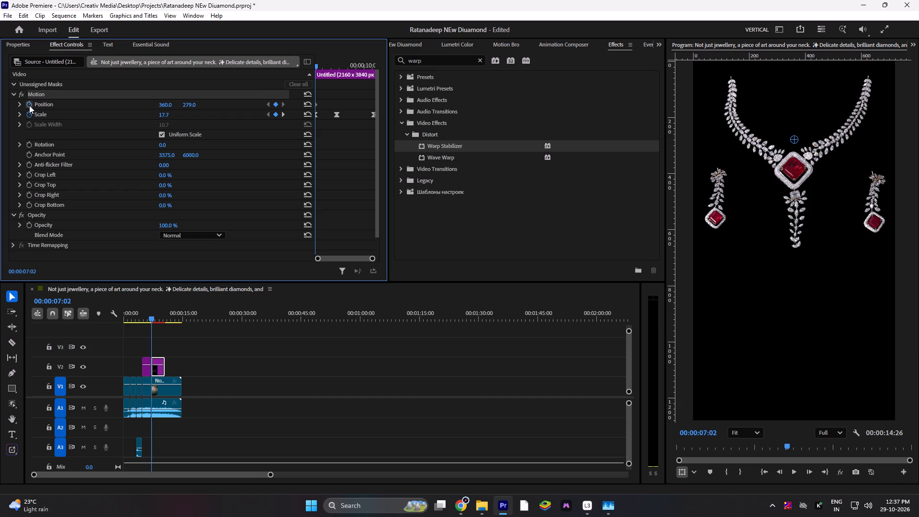
left_click(285, 112)
left_click(274, 103)
left_click(285, 115)
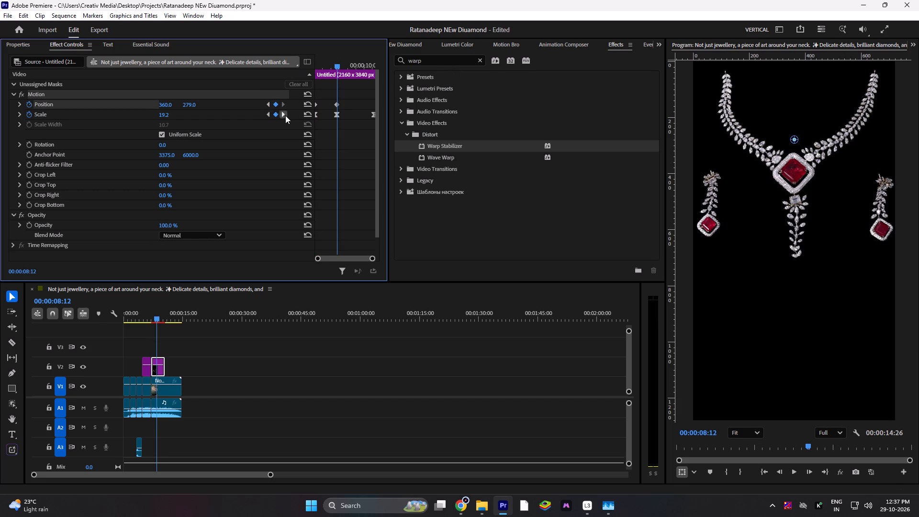
left_click(277, 103)
Reset the necklace clip's Position to 360, 640 at its first two keyframes, 00:00:07:02 and 00:00:08:12, with a brief playback between.
double_click(266, 116)
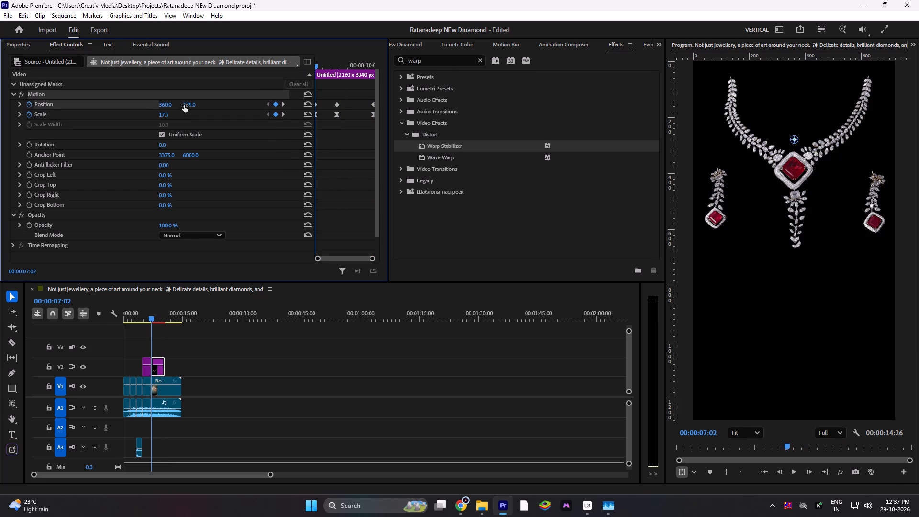
left_click(310, 105)
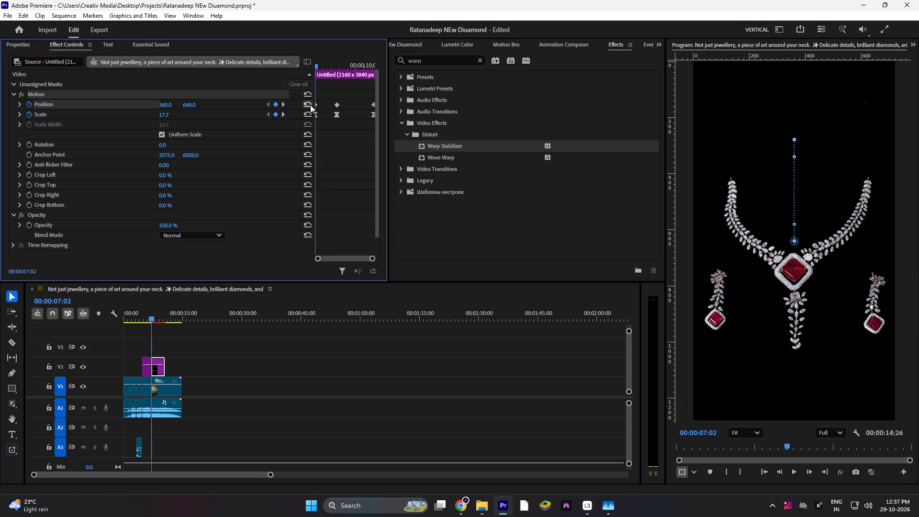
key("space")
key("space")
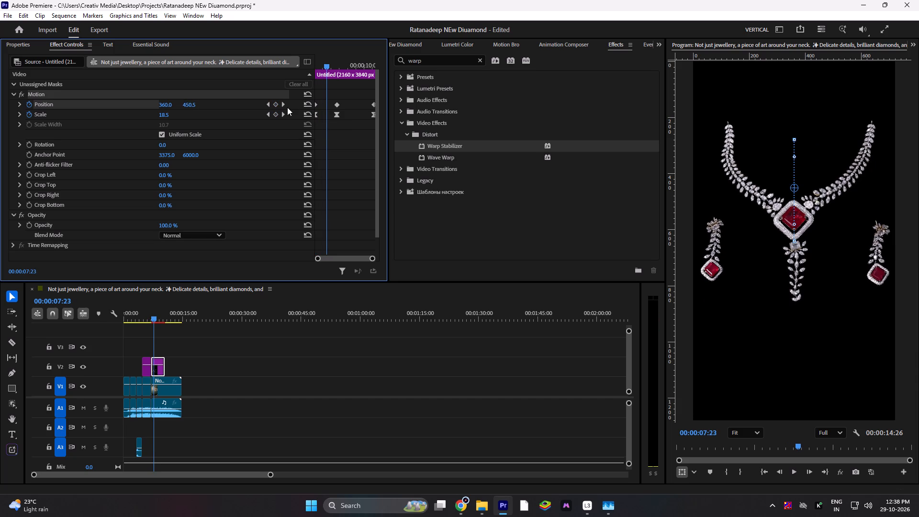
left_click(281, 103)
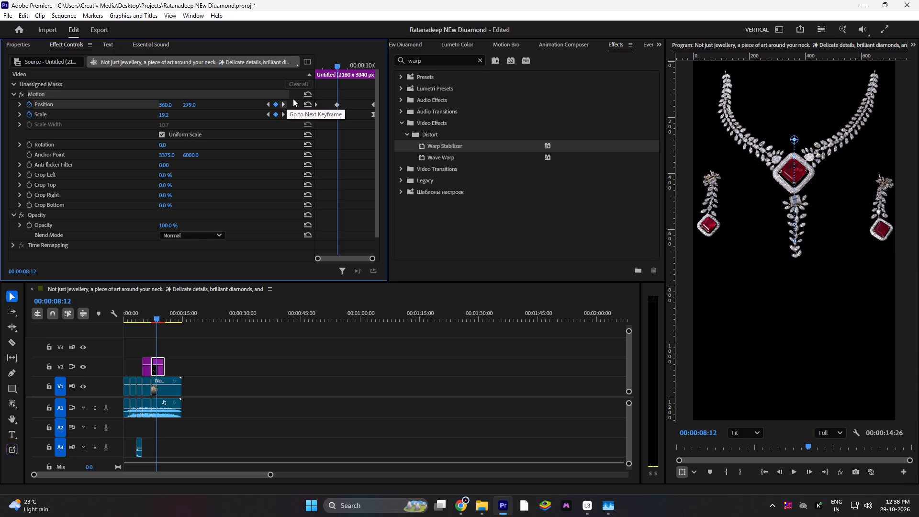
left_click(307, 103)
Play the necklace clip from its start to check the combined Position and Scale move, and return to 00:00:07:02.
left_click_drag(336, 64, 300, 57)
key("space")
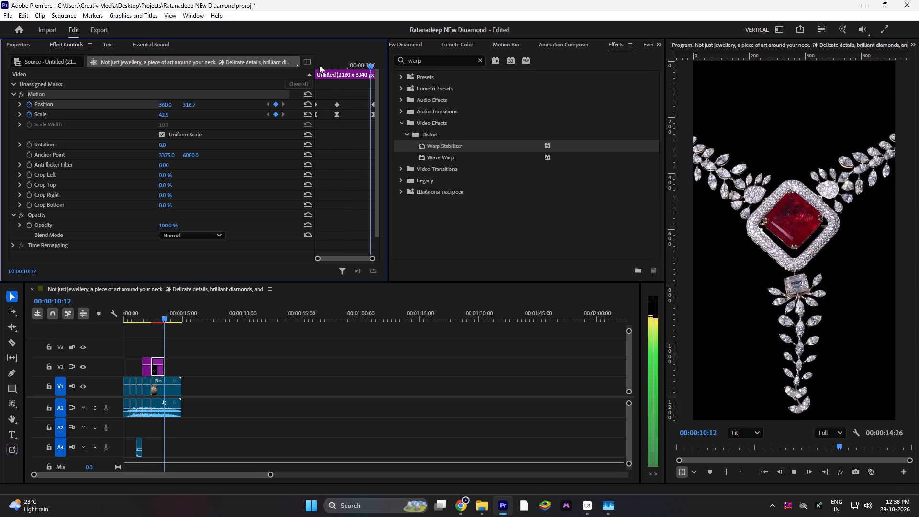
key("space")
left_click_drag(342, 68, 289, 73)
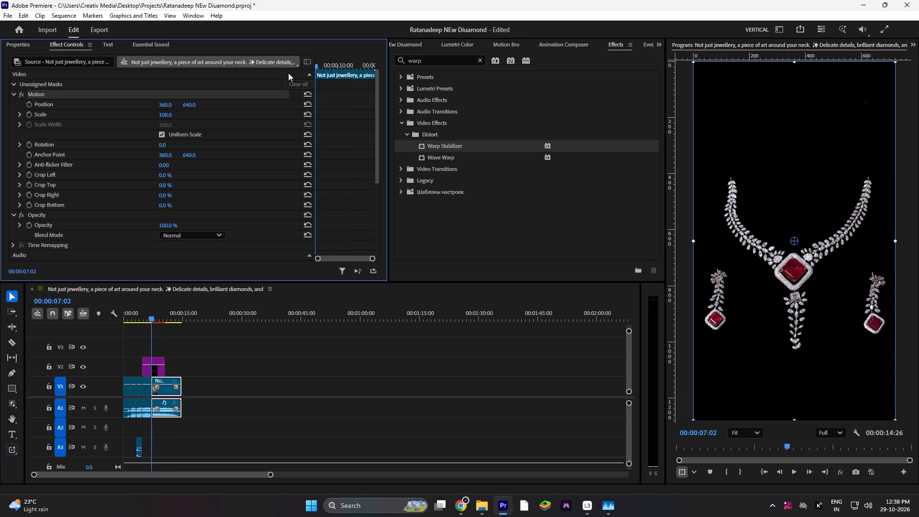
Set the temporal interpolation of the V2 necklace clip's middle Position keyframe to Continuous Bezier.
left_click(157, 374)
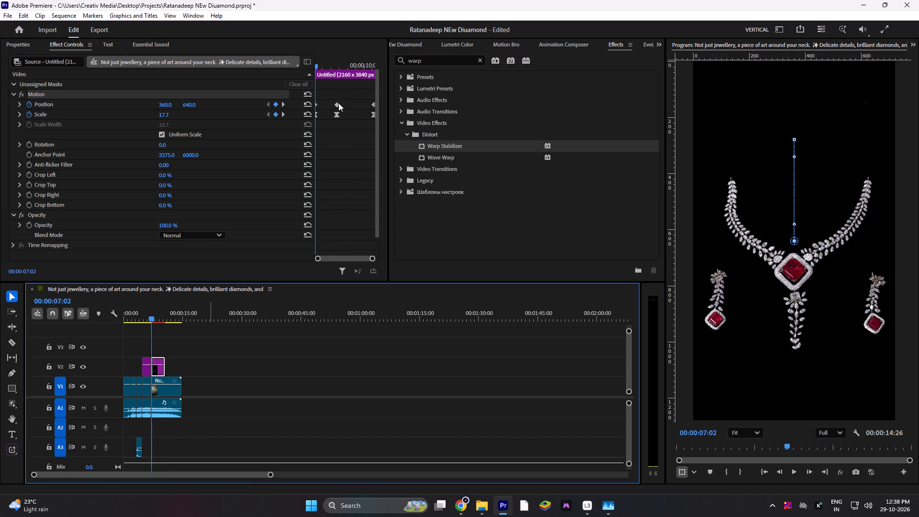
left_click(338, 103)
right_click(337, 103)
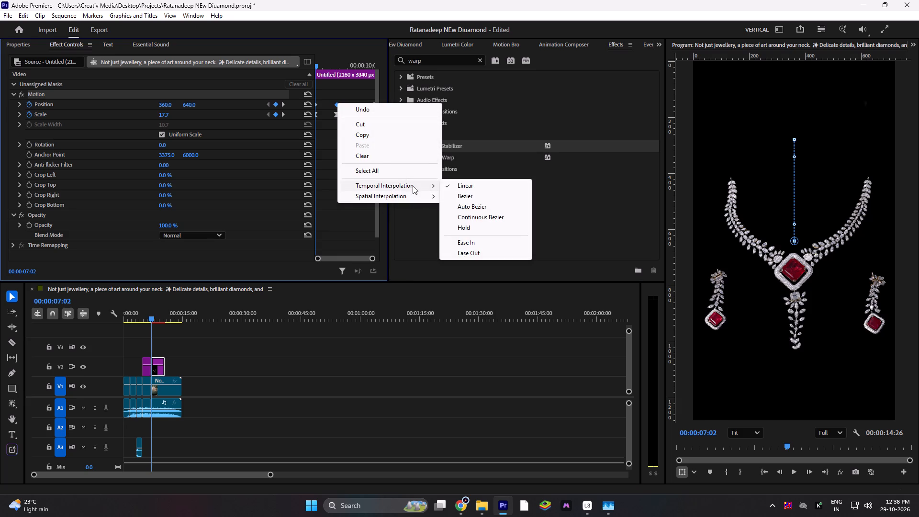
left_click(470, 227)
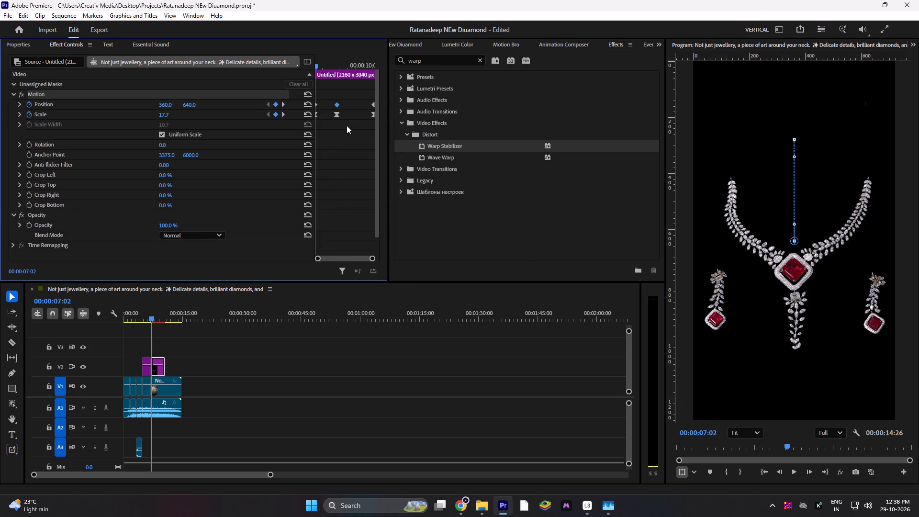
right_click(334, 104)
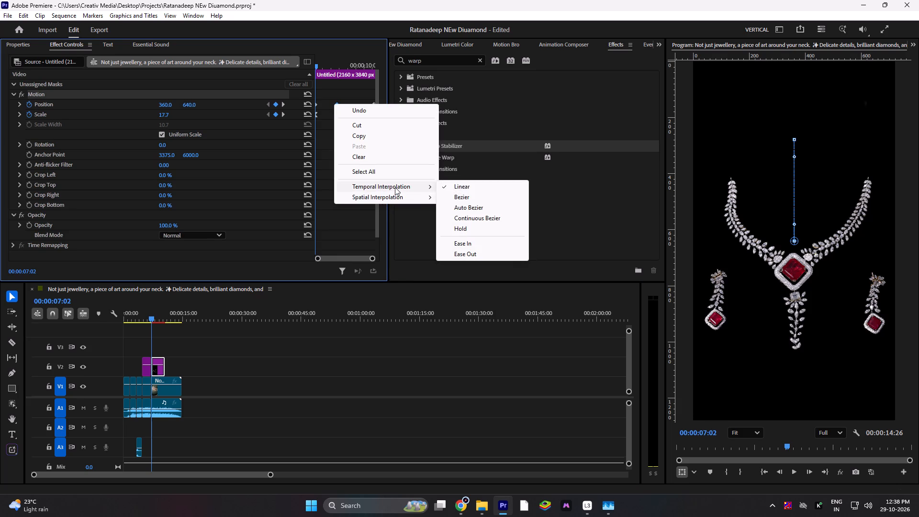
left_click(485, 219)
Play the smoothed necklace move, render the sequence's preview files, and replay the necklace shot from about 00:00:07:05.
key("space")
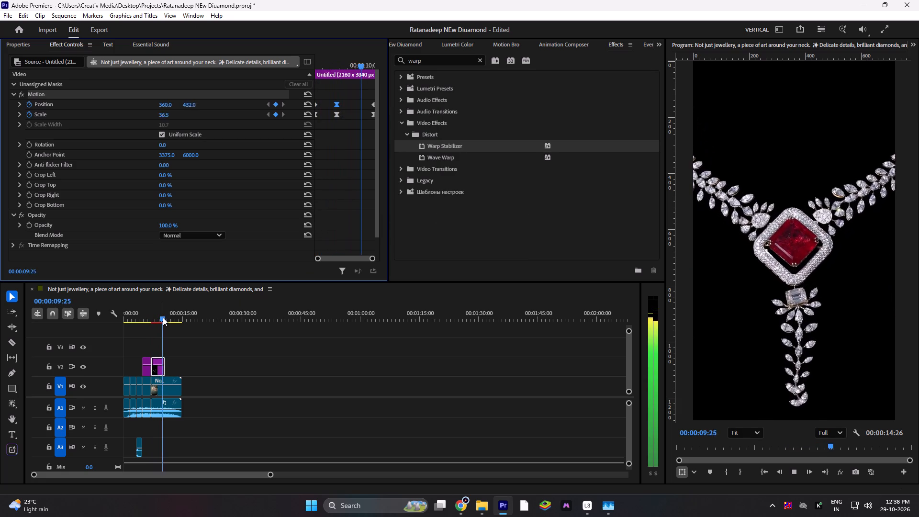
key("space")
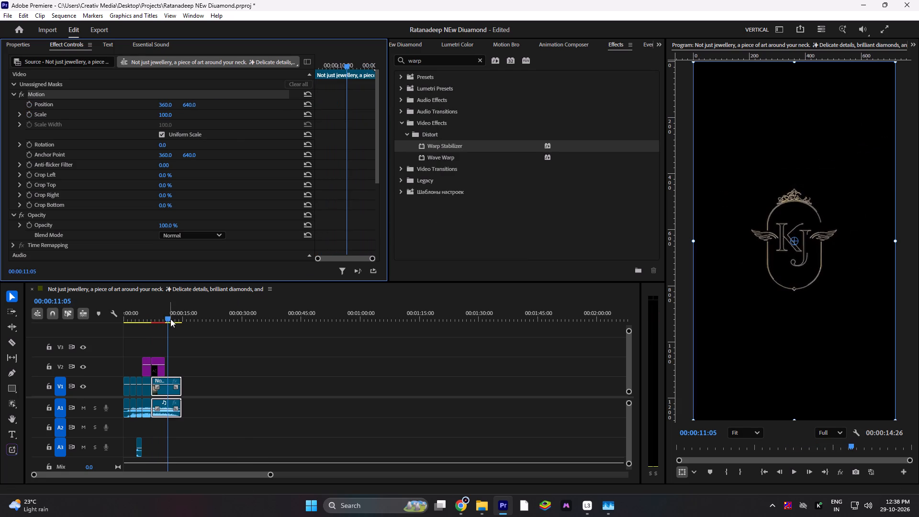
left_click_drag(170, 319, 148, 315)
left_click(160, 373)
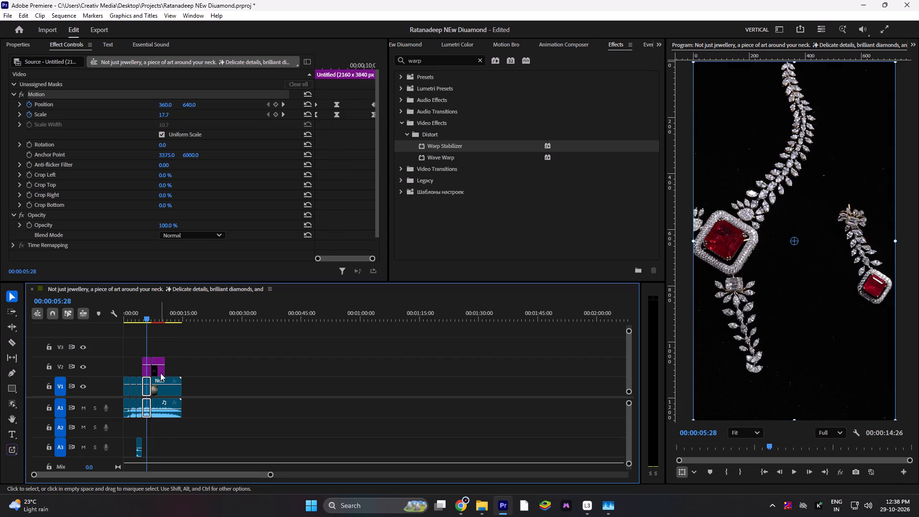
key("Return")
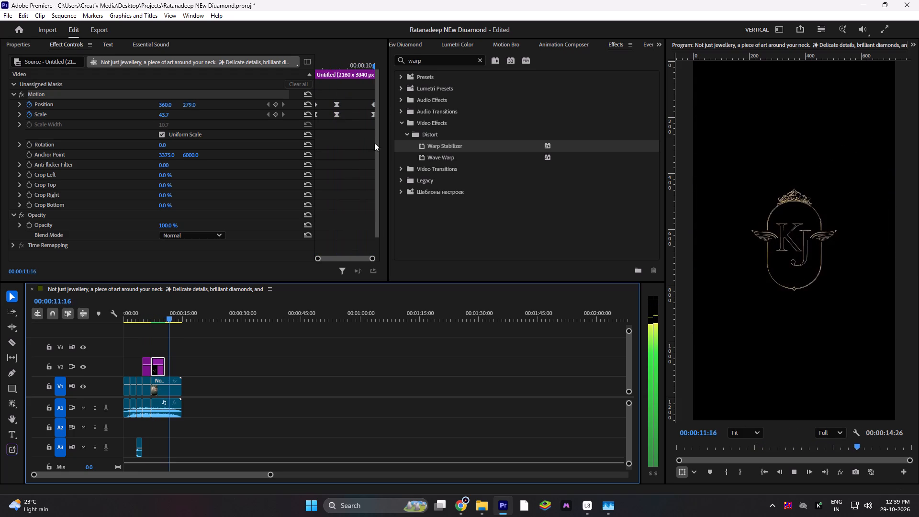
left_click_drag(159, 313, 153, 314)
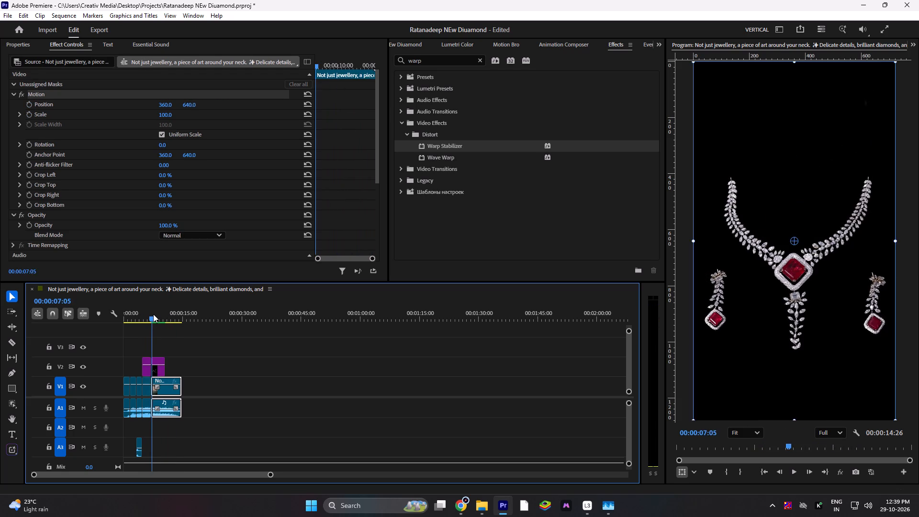
key("space")
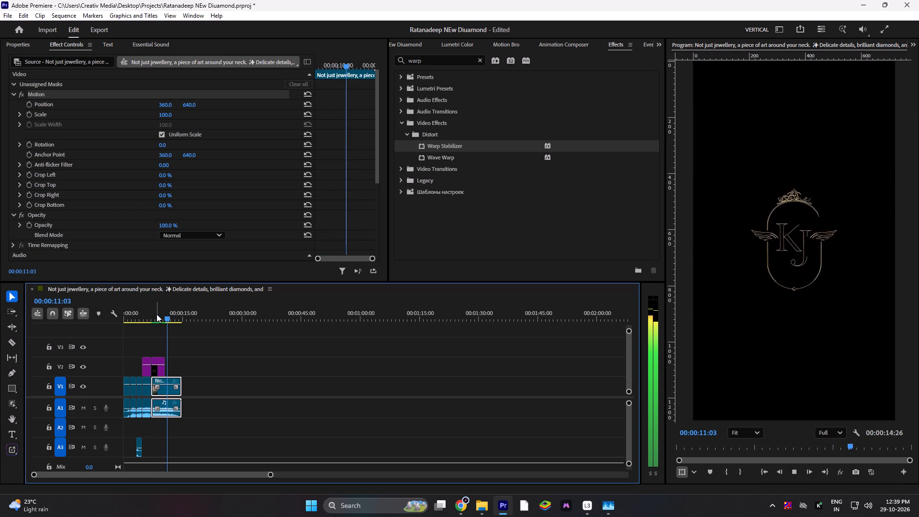
key("space")
Apply Ease In temporal interpolation to the V2 necklace clip's last Position keyframe at 00:00:10:19.
left_click_drag(168, 321, 163, 321)
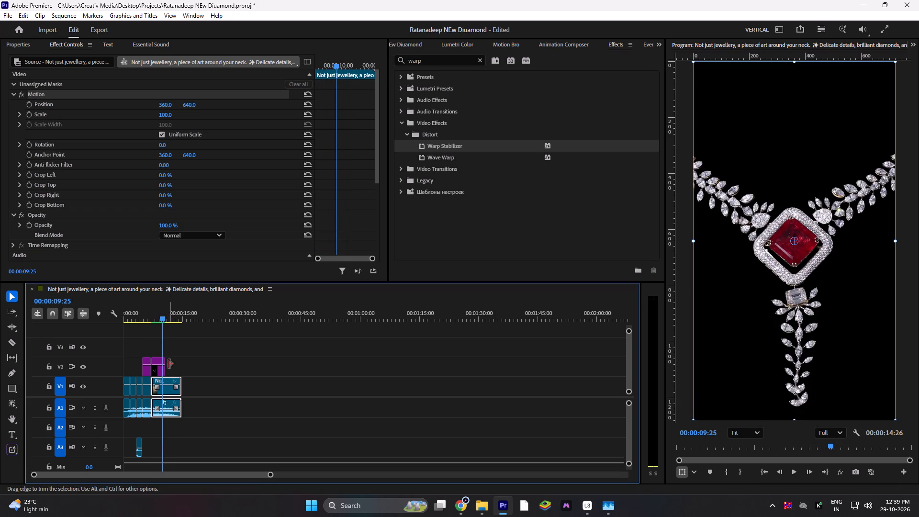
key("Right")
left_click(151, 381)
left_click(158, 375)
key("Right")
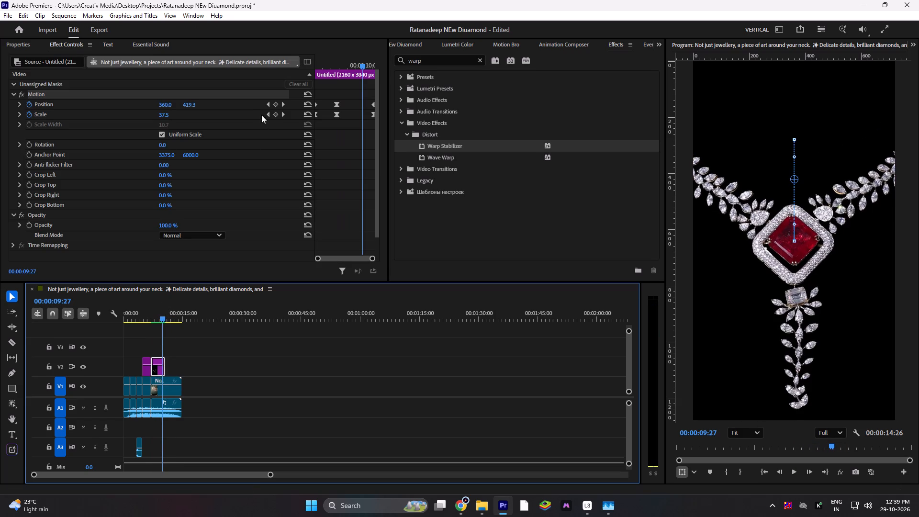
left_click(282, 102)
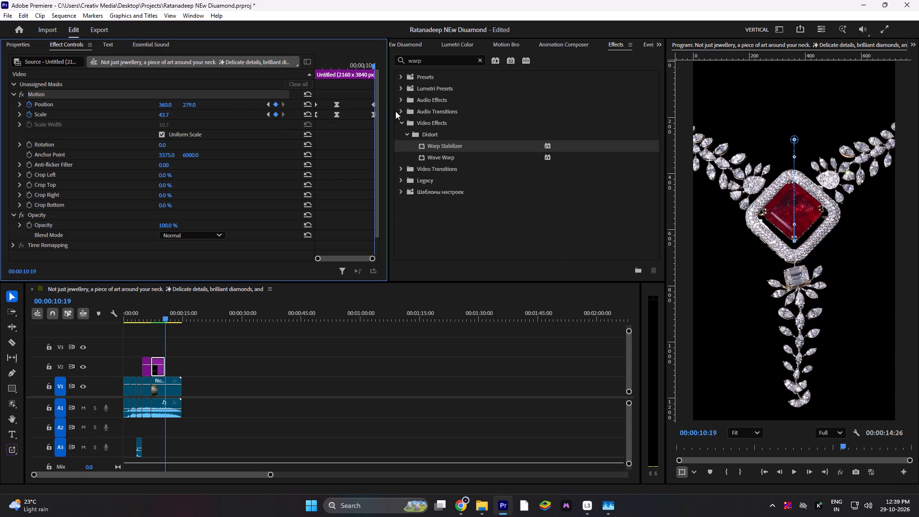
right_click(372, 103)
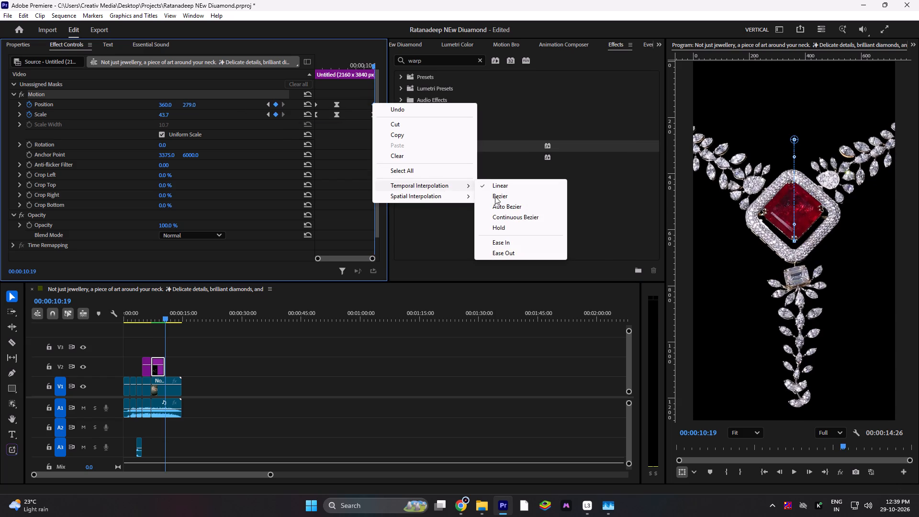
left_click(506, 240)
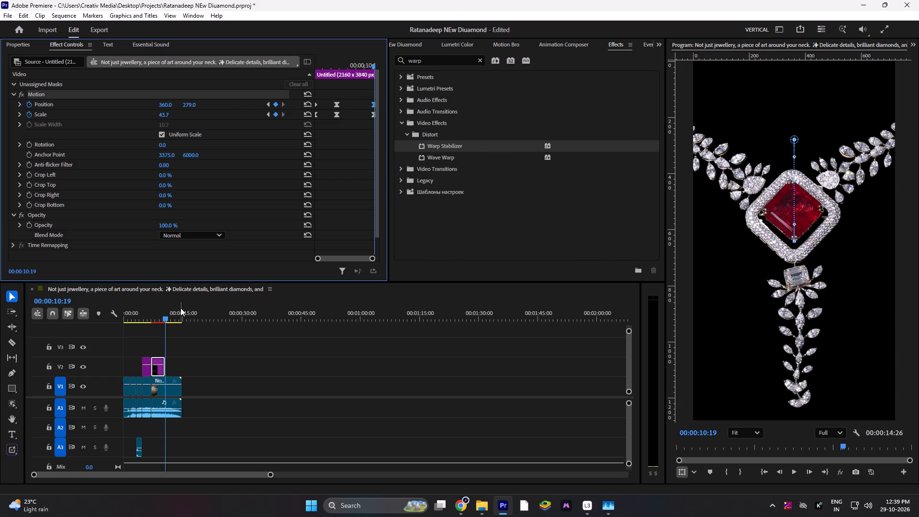
Render the sequence's preview files again and play back the eased necklace zoom.
left_click(173, 311)
left_click_drag(165, 315, 159, 315)
key("Return")
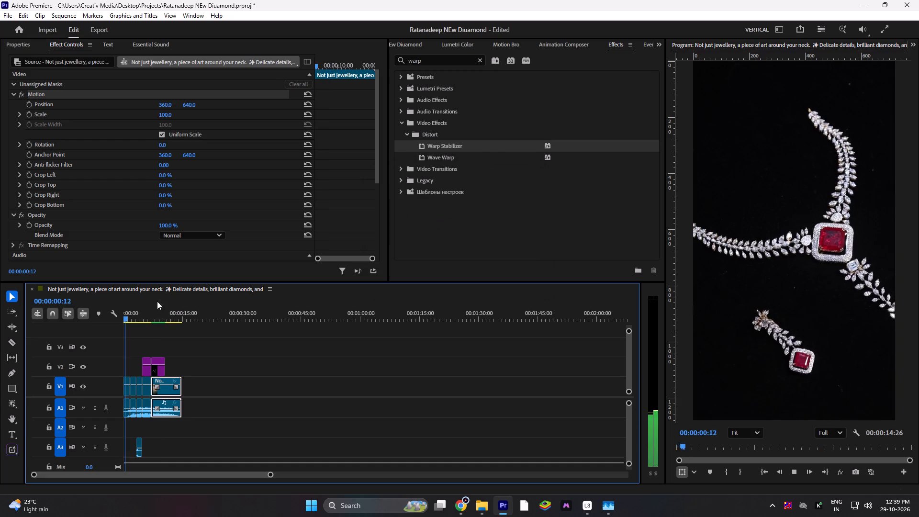
left_click(154, 309)
key("space")
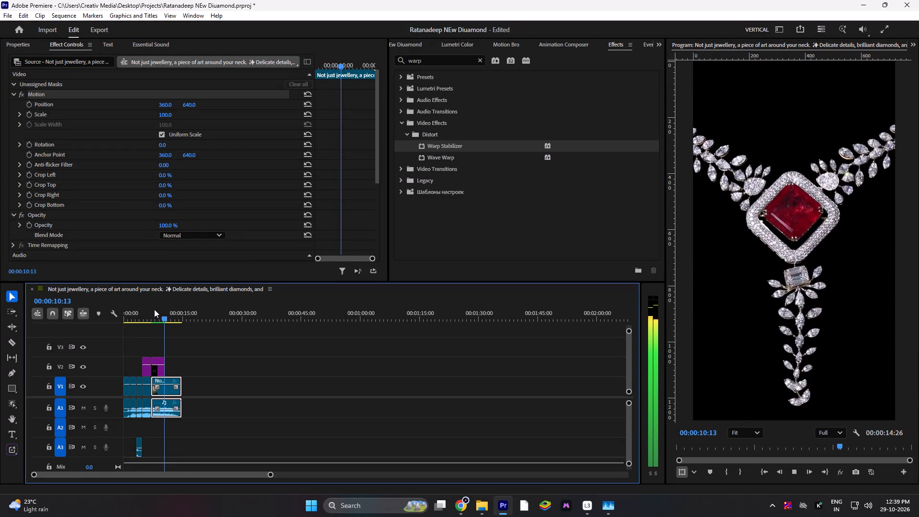
key("space")
Play the whole reel from 00:00:00:00 to review the shots, the ruby zoom and the closing logo, then replay it from the start.
left_click_drag(163, 315, 146, 315)
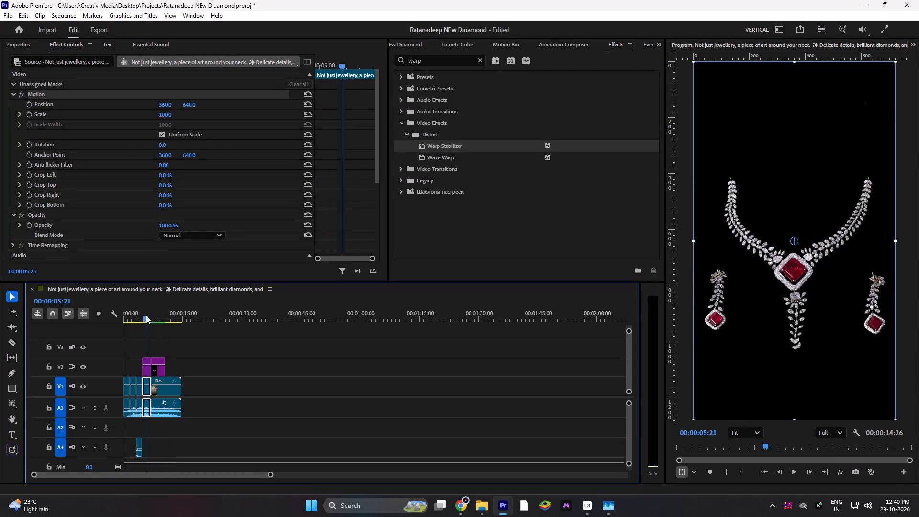
left_click_drag(146, 315, 123, 315)
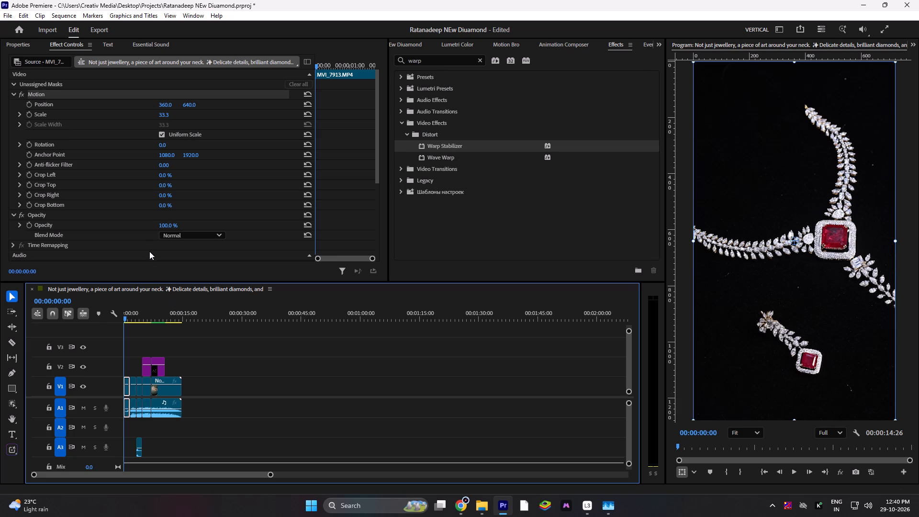
key("space")
type("b")
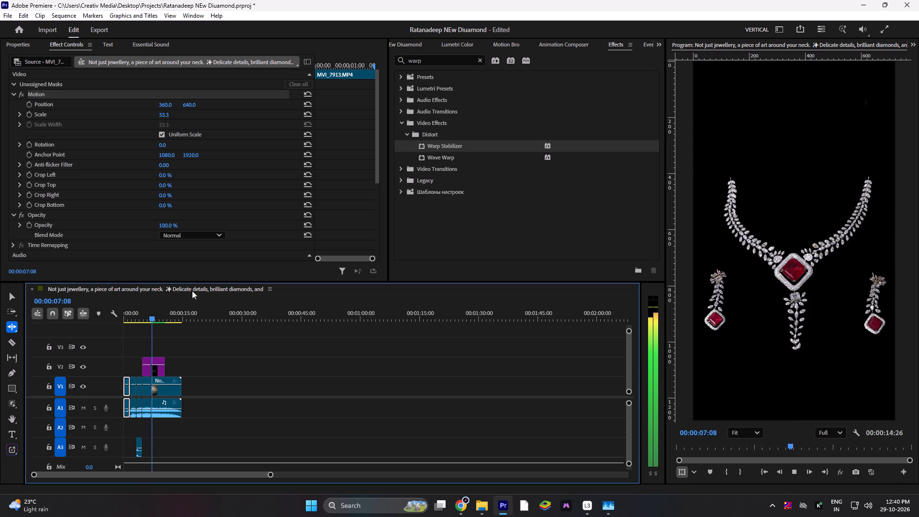
key("space")
key("space")
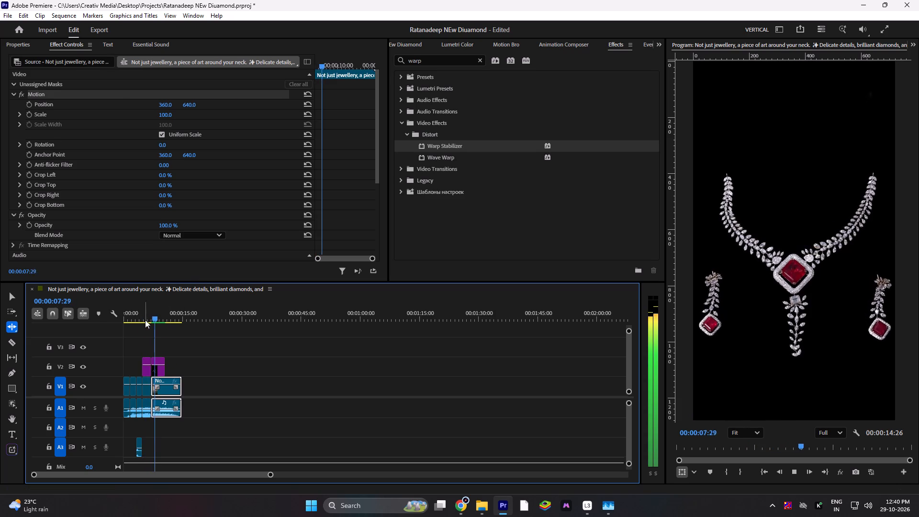
left_click_drag(142, 312, 115, 313)
key("space")
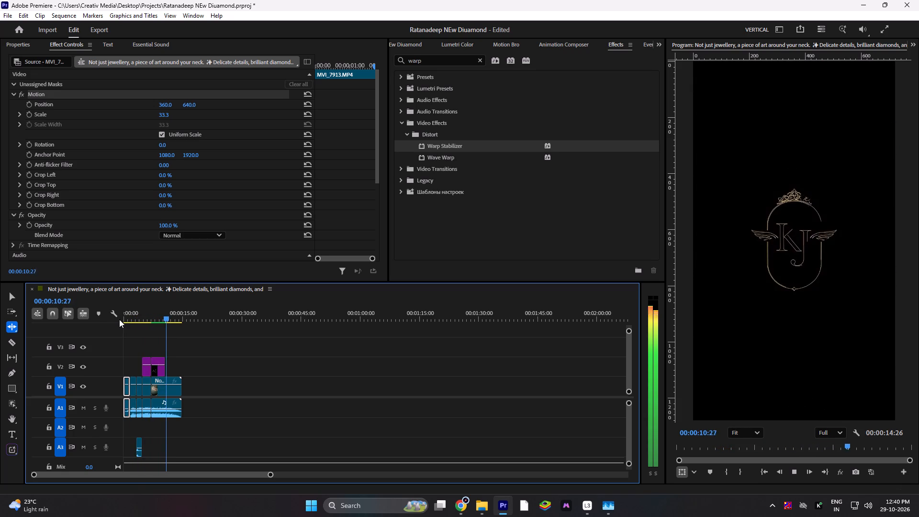
Stop playback and extend the end of the necklace still "Untitled (2160 x 3840 px).jpg" on V2 to about 00:00:11:08.
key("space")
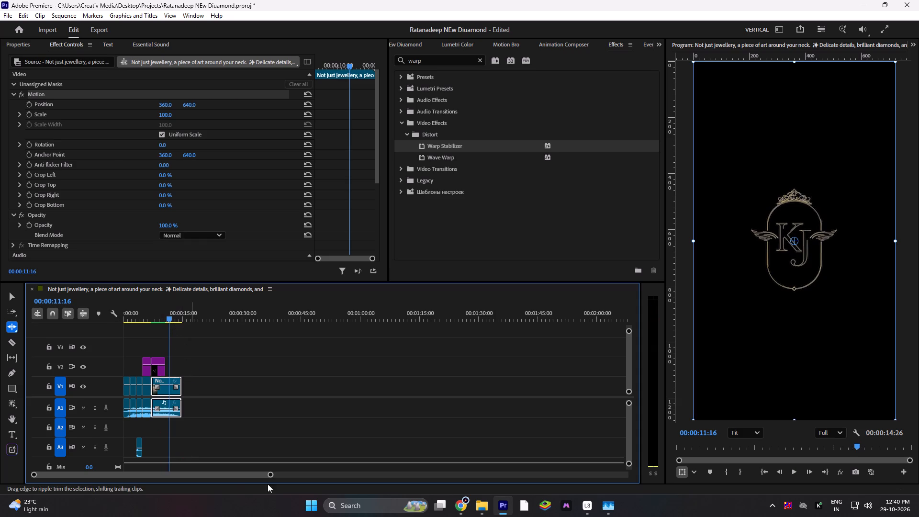
left_click_drag(271, 474, 99, 461)
left_click_drag(341, 299, 334, 300)
left_click_drag(348, 369, 365, 369)
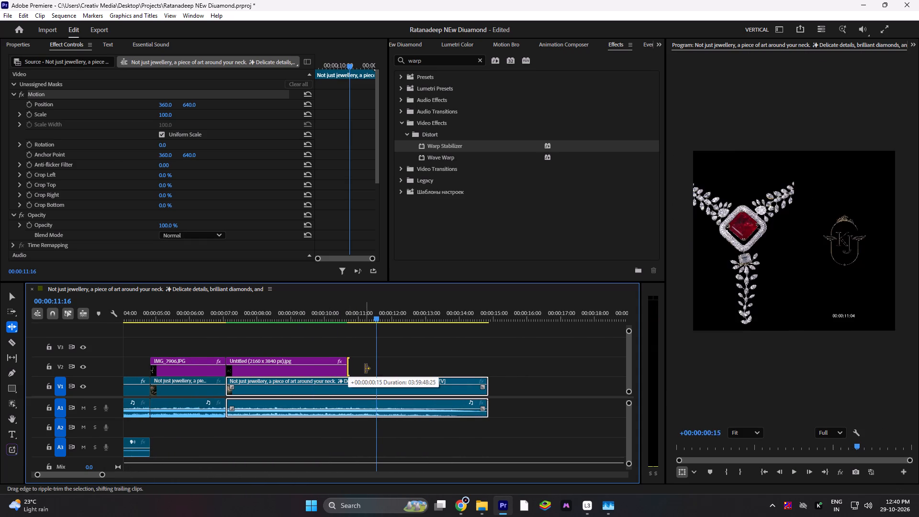
left_click_drag(365, 369, 367, 369)
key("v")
left_click_drag(347, 366, 358, 366)
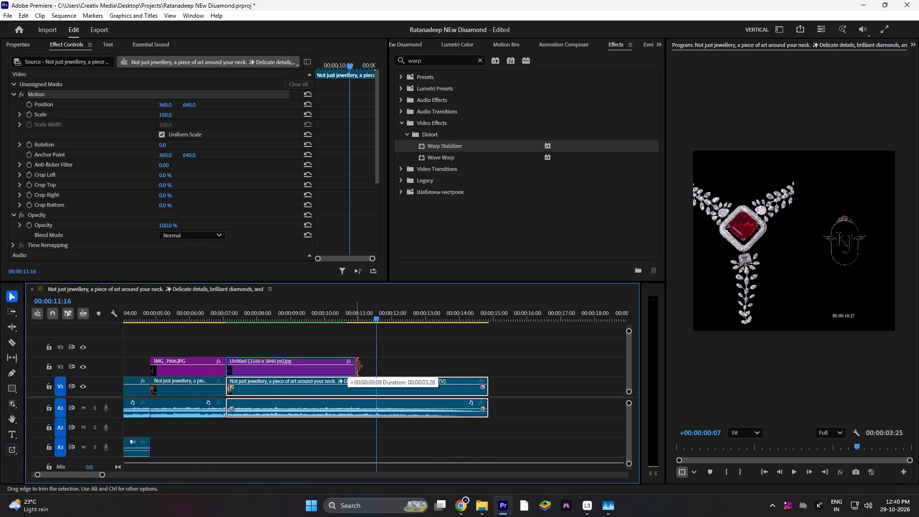
left_click_drag(358, 366, 368, 366)
Play the extended necklace shot from just after 00:00:10:00 through the cut to the closing logo.
left_click(328, 303)
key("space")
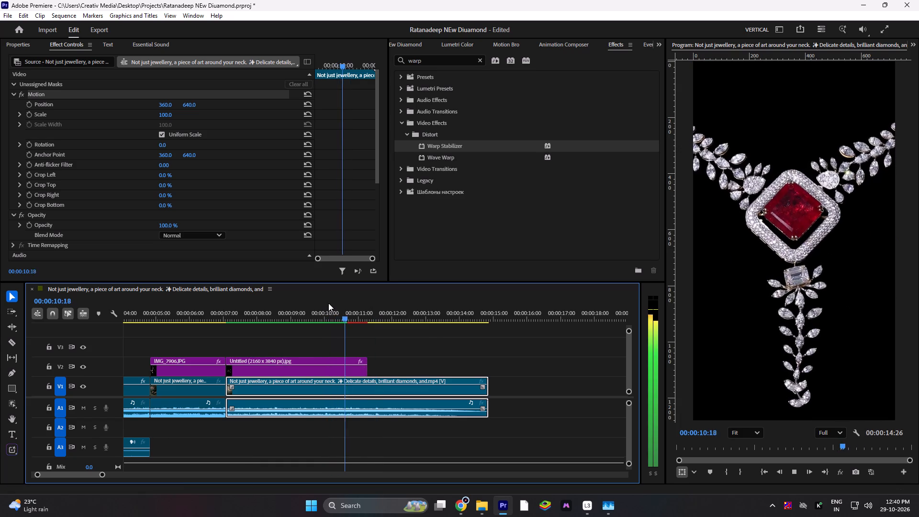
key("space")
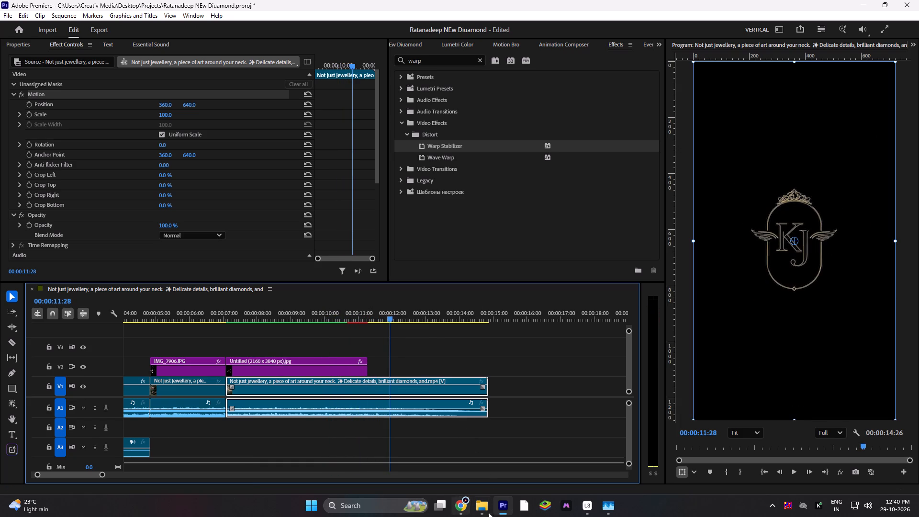
Switch to Chrome, open Instagram, search for "ratandeep" and open the ratandeep_jewellers profile.
left_click(463, 505)
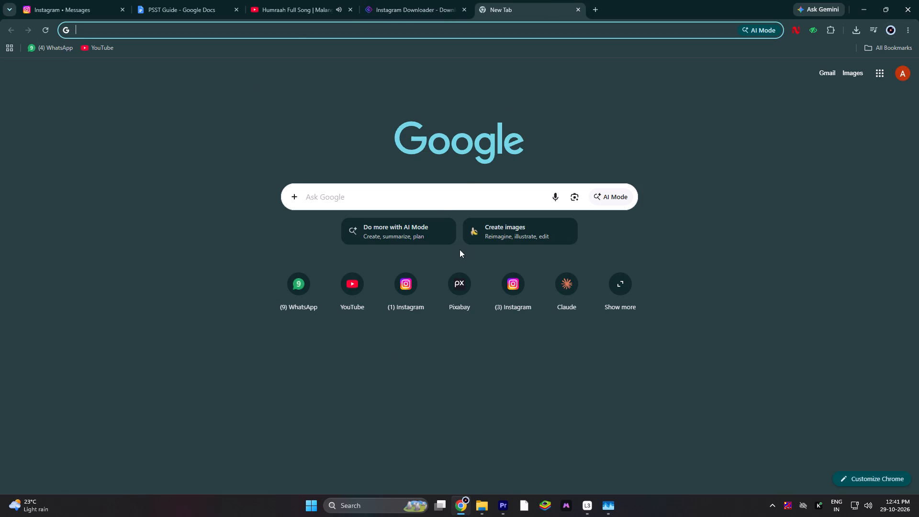
left_click(401, 286)
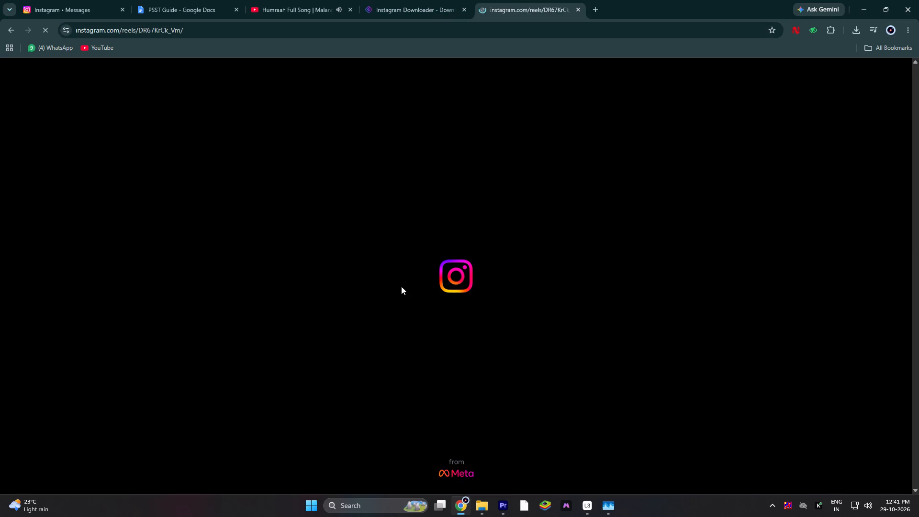
left_click(581, 513)
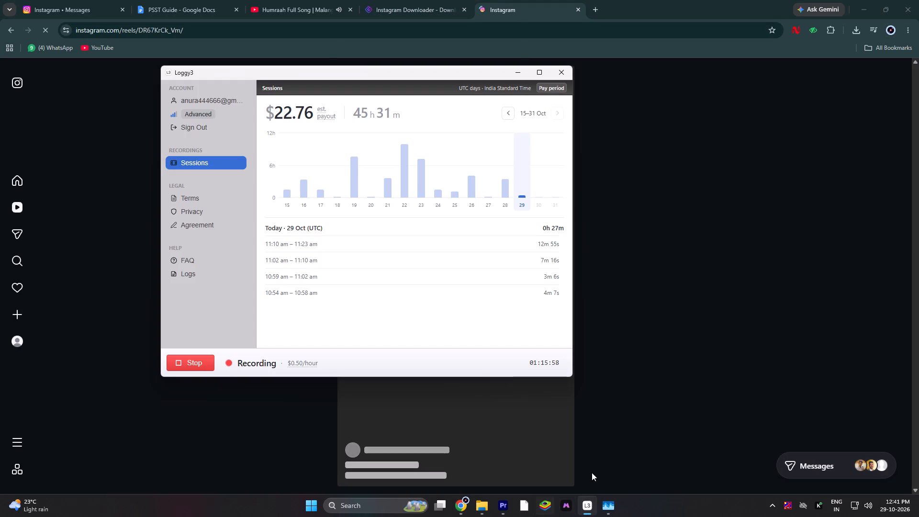
left_click(658, 443)
left_click(21, 262)
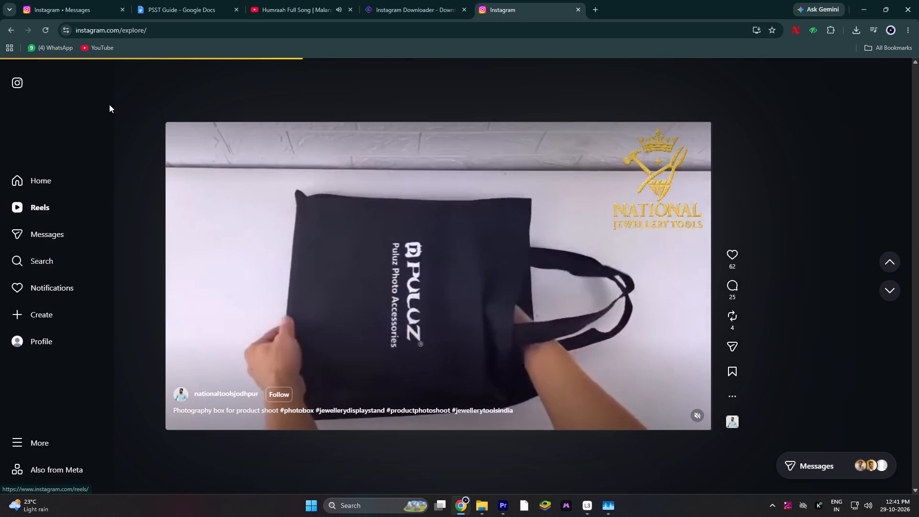
left_click(349, 80)
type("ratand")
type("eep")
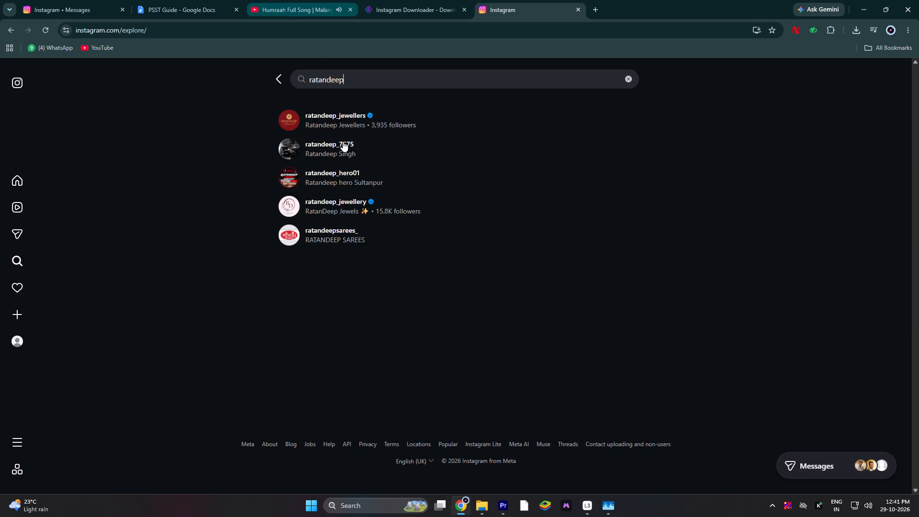
left_click(364, 119)
Browse the ratandeep_jewellers post grid and profile header to check the brand's logo and post style.
scroll(420, 213, "down", 6)
scroll(420, 214, "up", 2)
scroll(420, 214, "down", 1)
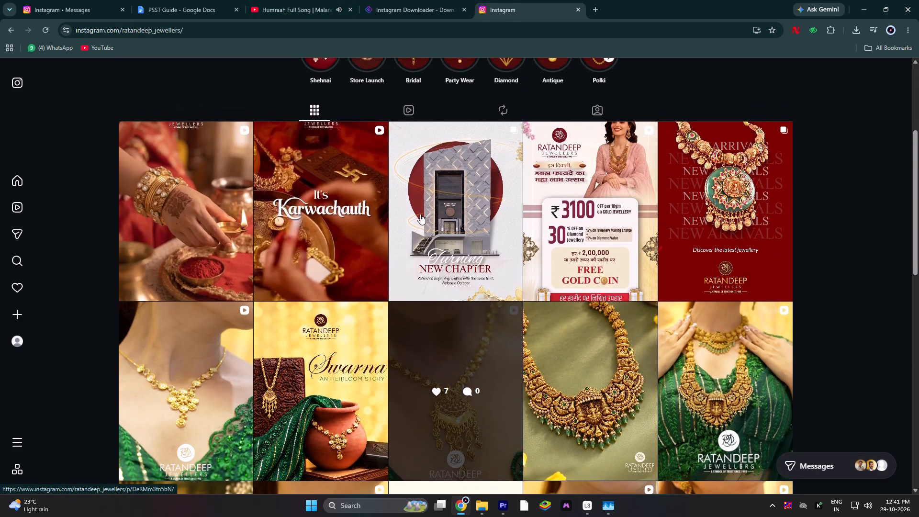
scroll(420, 214, "down", 16)
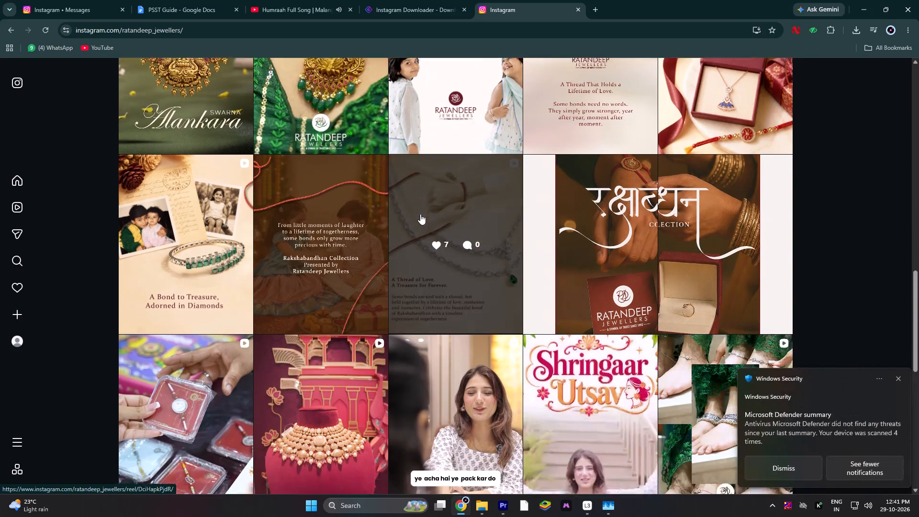
scroll(420, 214, "down", 4)
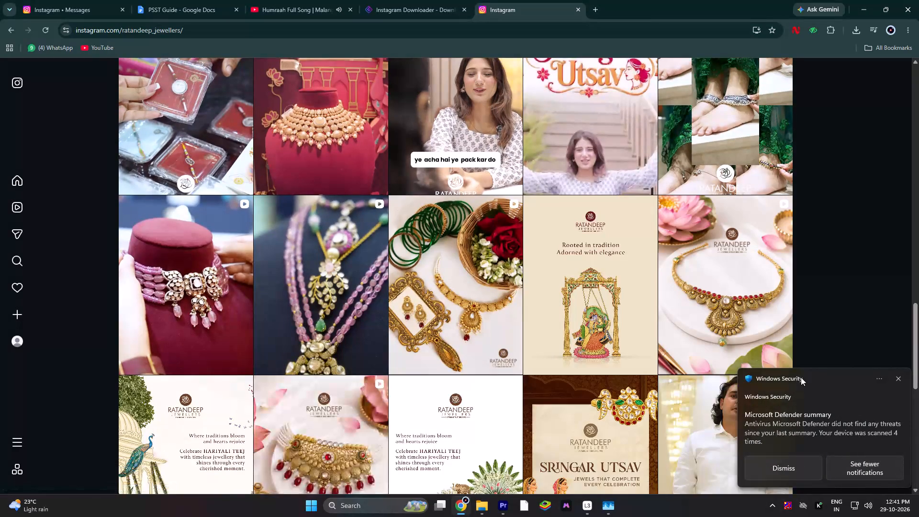
left_click(897, 379)
scroll(395, 222, "up", 6)
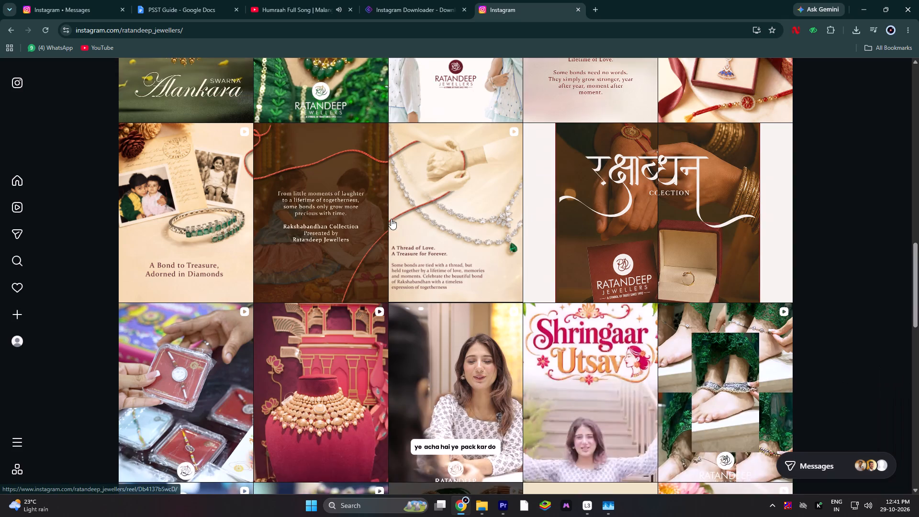
scroll(213, 163, "up", 19)
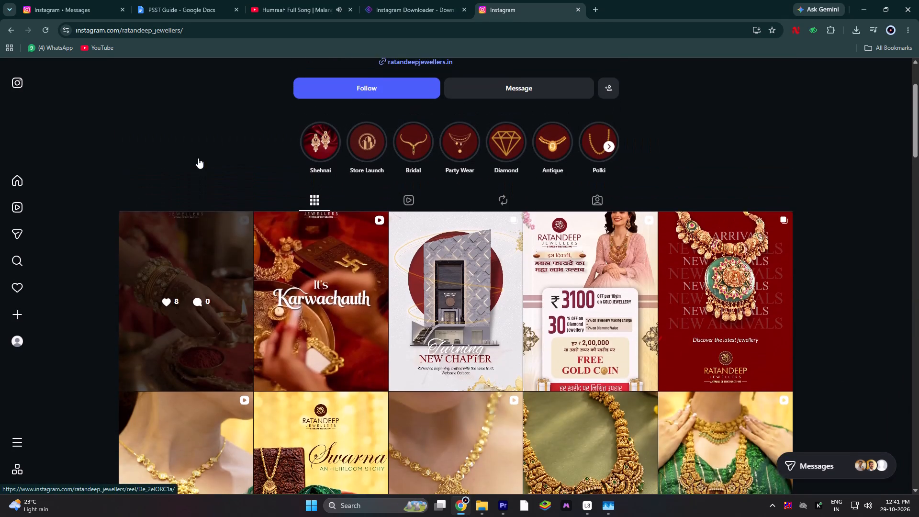
scroll(198, 158, "up", 3)
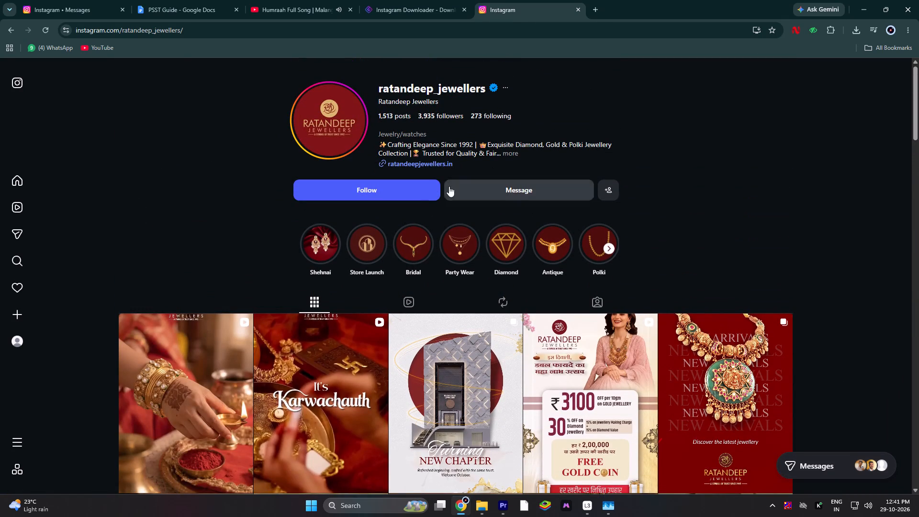
scroll(426, 179, "down", 5)
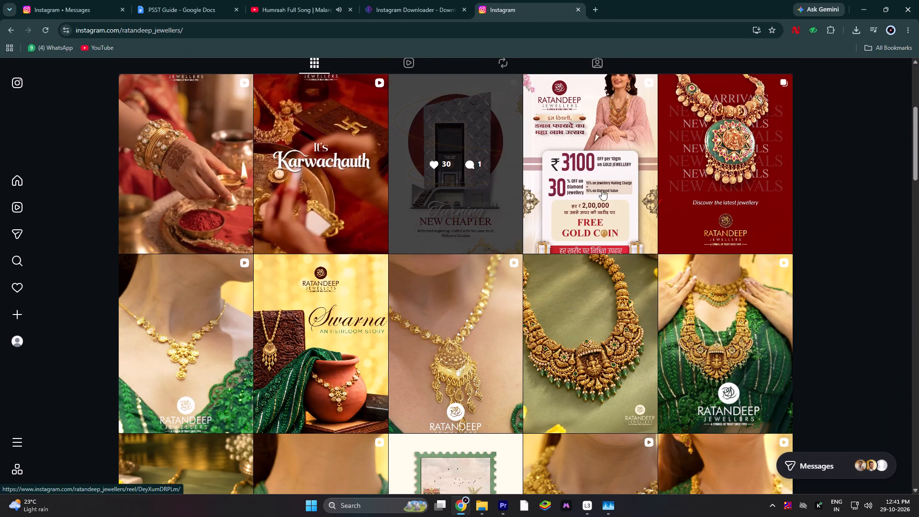
View the red "New Arrivals" necklace post with the Ratandeep Jewellers logo, then close it.
left_click(719, 200)
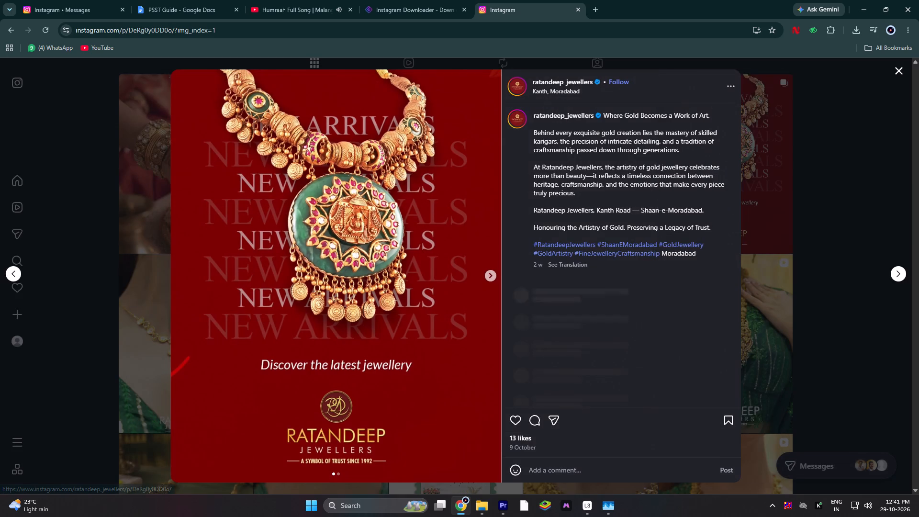
left_click_drag(438, 225, 361, 219)
left_click_drag(420, 218, 239, 227)
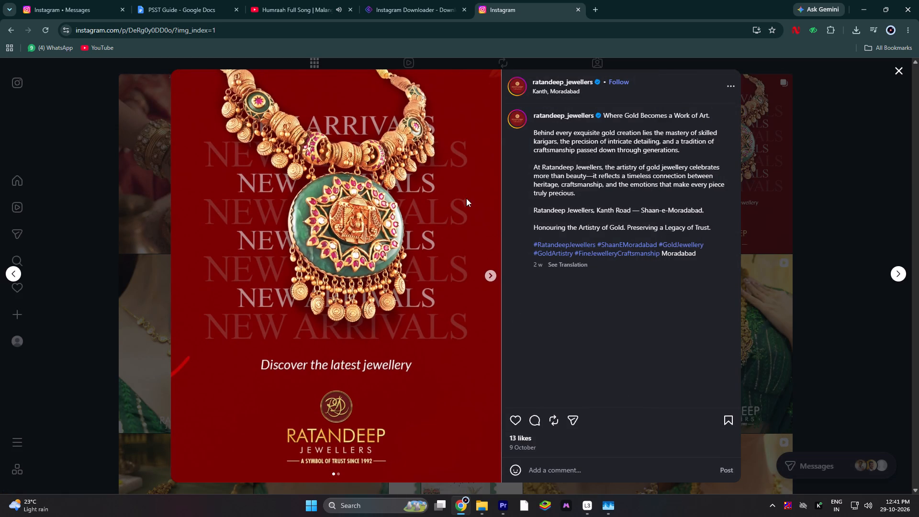
left_click(897, 66)
left_click(2, 27)
scroll(224, 135, "up", 5)
scroll(276, 122, "down", 4)
scroll(325, 81, "up", 6)
left_click(325, 72)
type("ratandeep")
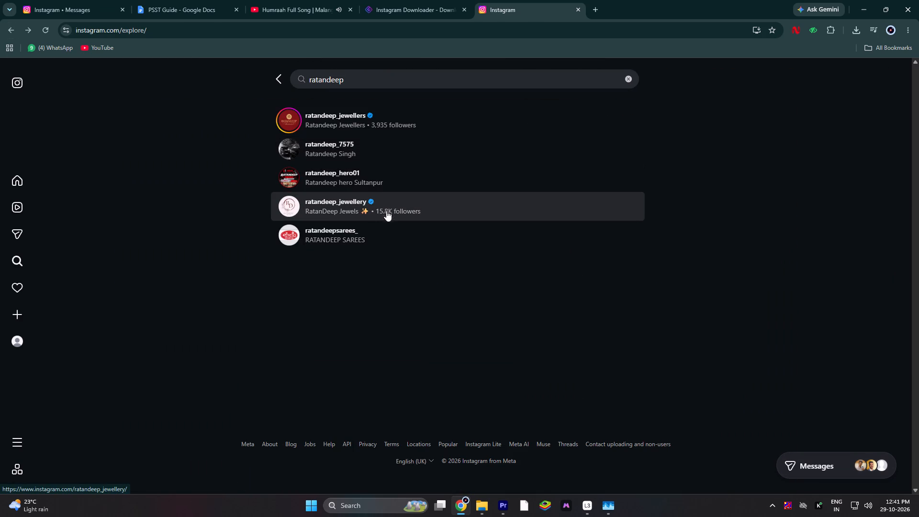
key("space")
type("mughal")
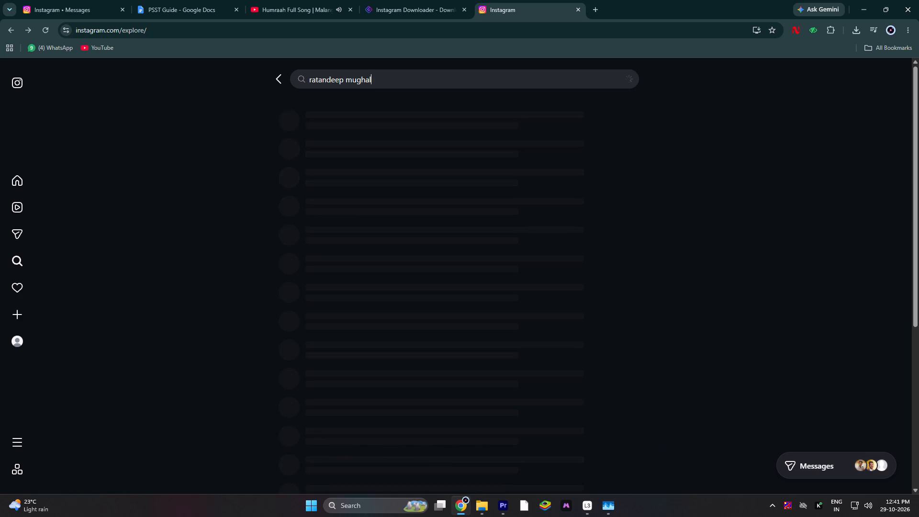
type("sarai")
Reuse the query in a new tab to search Google for "ratandeep mughalsara" and open the ratnadeepgoldanddiamond Instagram result.
left_click_drag(385, 79, 240, 78)
key("ctrl+c")
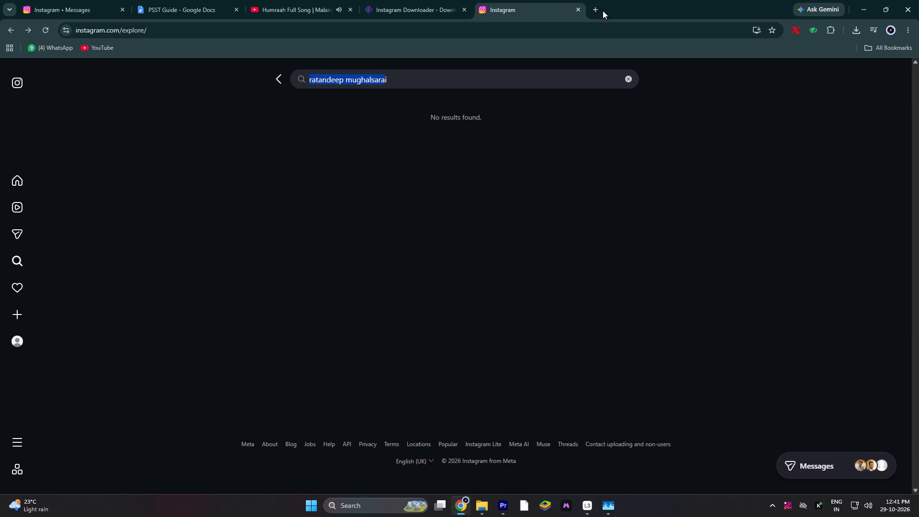
left_click(602, 10)
left_click(588, 10)
left_click(596, 10)
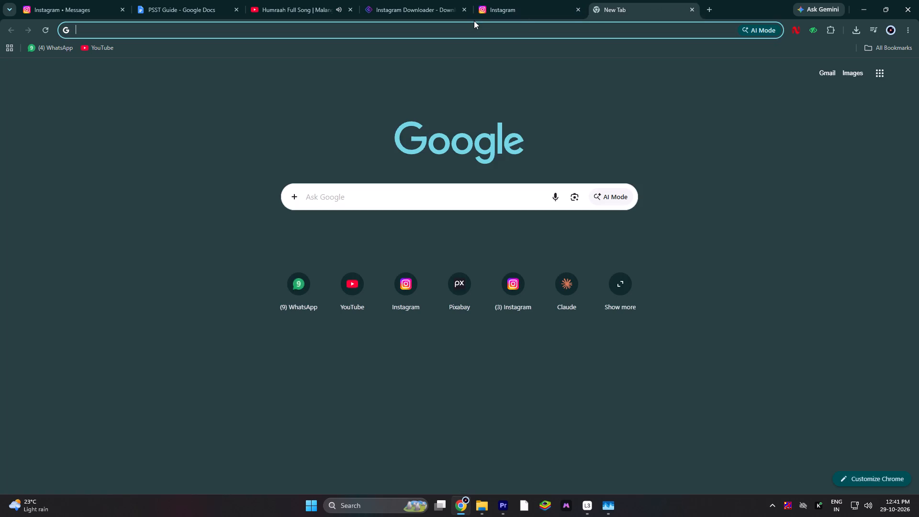
key("ctrl+v")
key("Return")
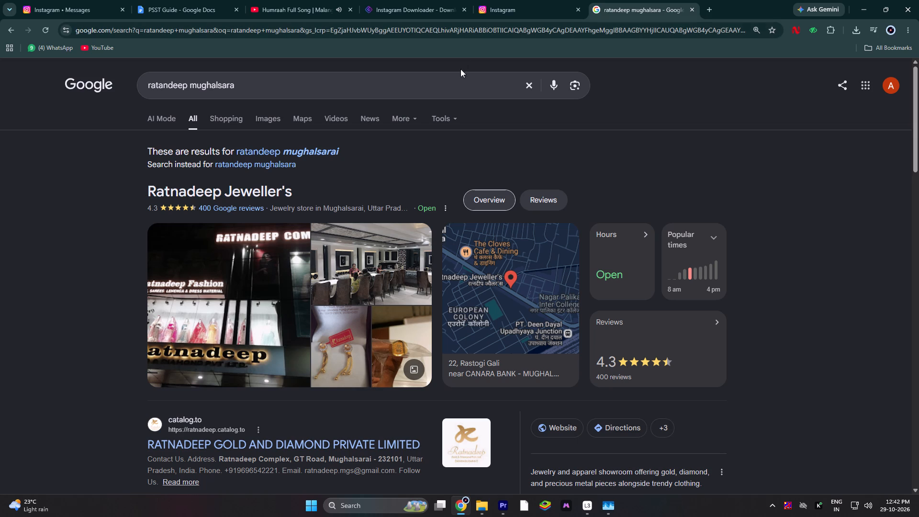
scroll(335, 284, "down", 4)
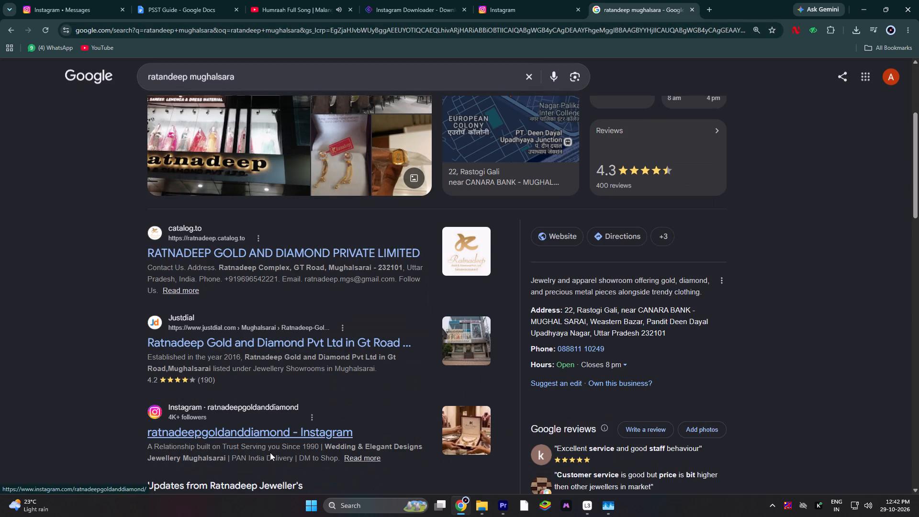
left_click(275, 438)
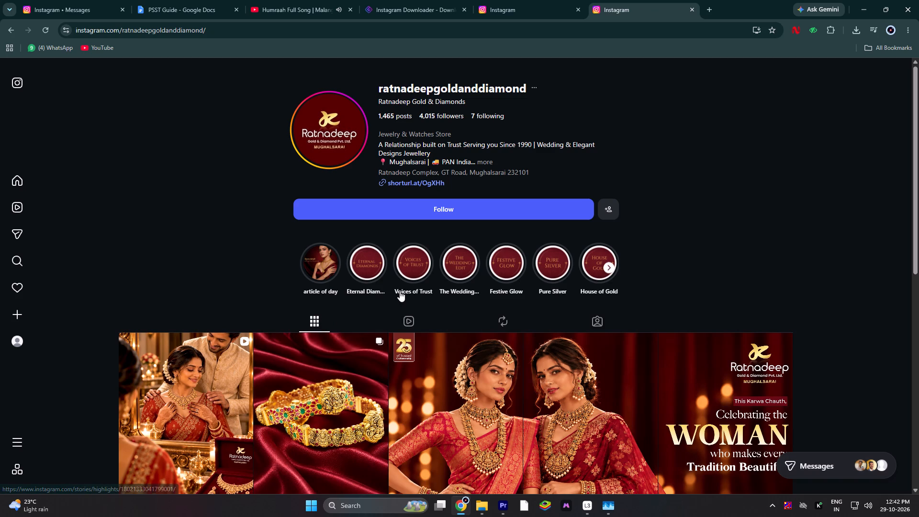
Browse the posts on the ratnadeepgoldanddiamond profile to examine its branding and logo.
scroll(392, 261, "down", 4)
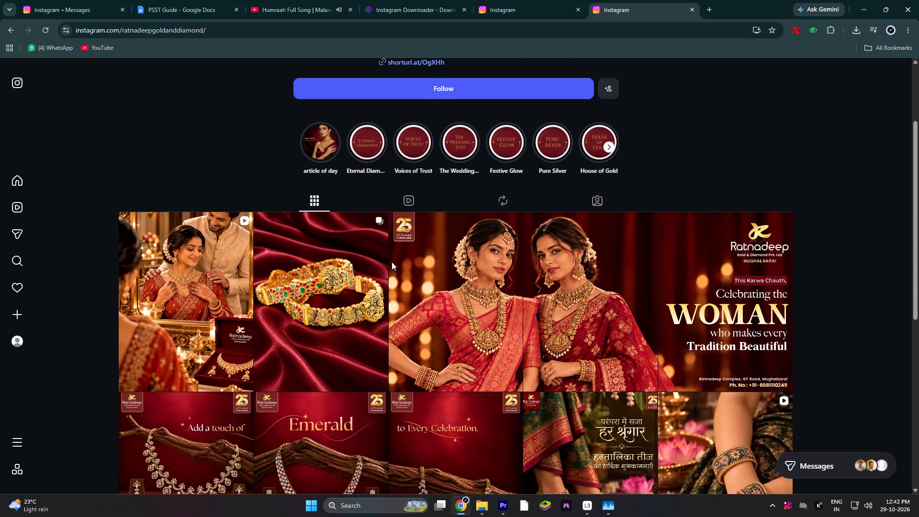